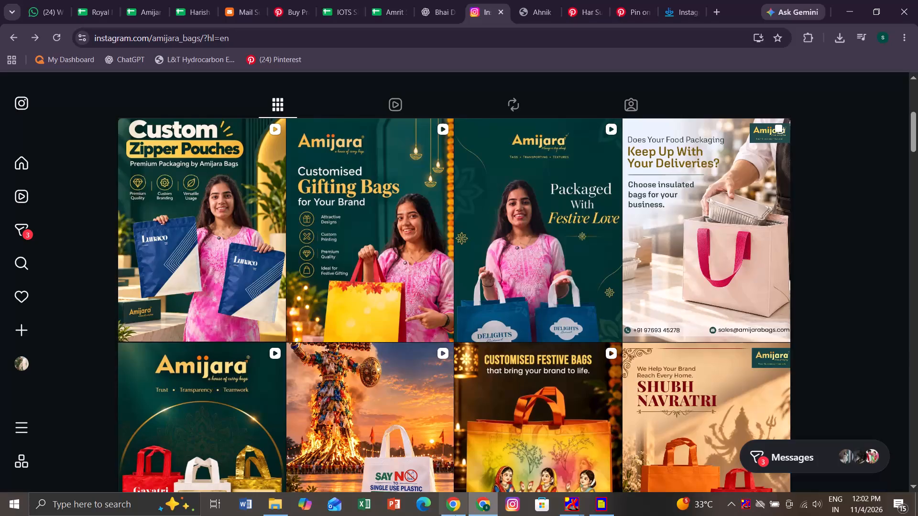
# Switch to the other Chrome window with the Amijara Bags Facebook page and check its latest post.
pyautogui.click(458, 505)
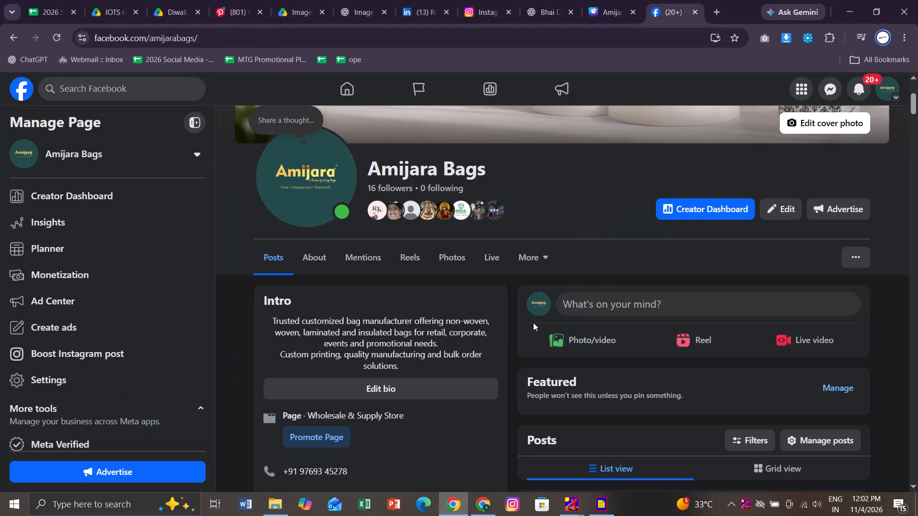
pyautogui.scroll(-2, 18, 417)
pyautogui.scroll(-5, 587, 372)
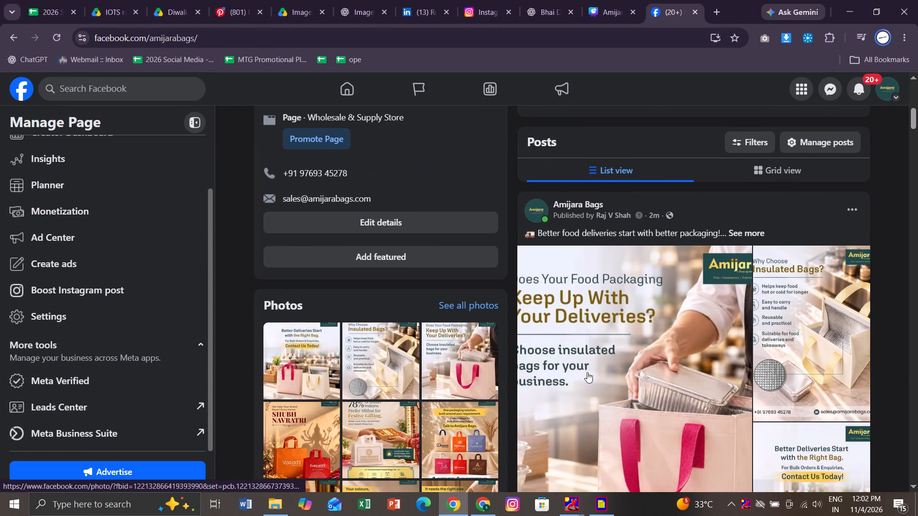
# Reload the Amijara Bags Facebook page and review the order and content of its newest posts and reels.
pyautogui.click(61, 34)
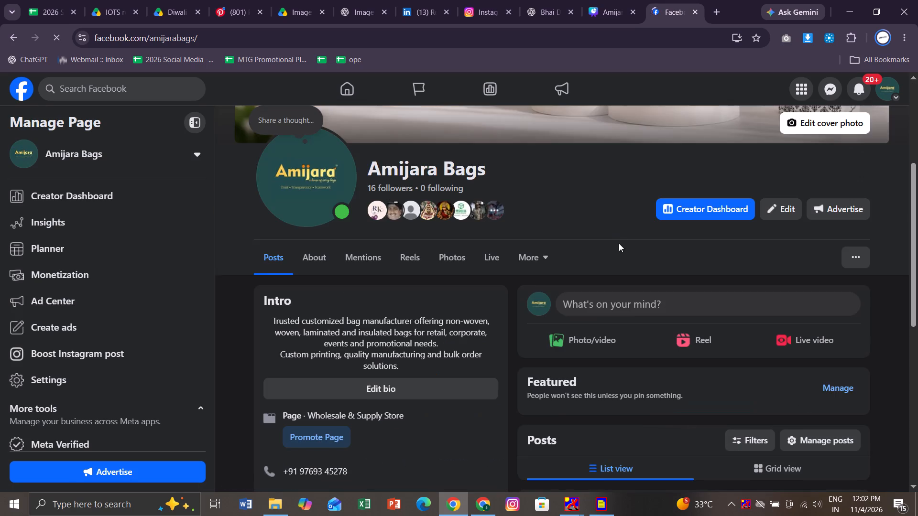
pyautogui.scroll(-5, 630, 299)
pyautogui.scroll(-4, 671, 336)
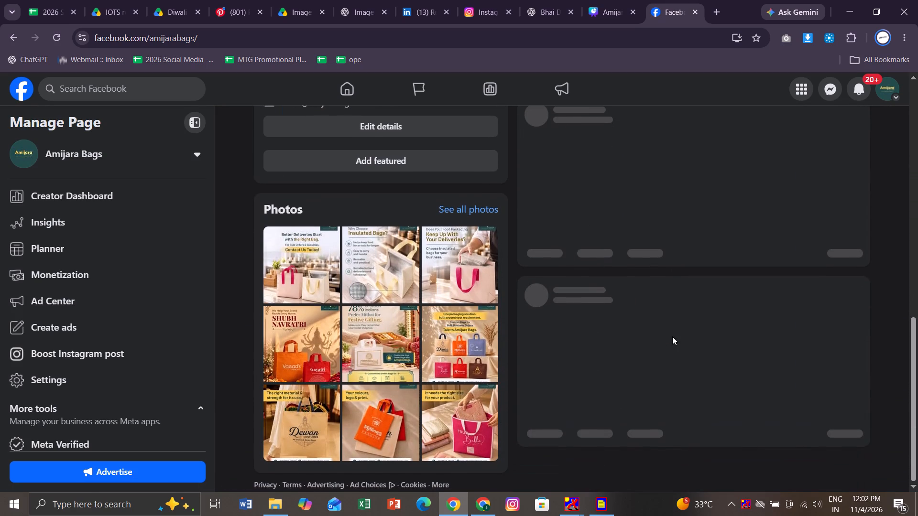
pyautogui.scroll(-2, 672, 336)
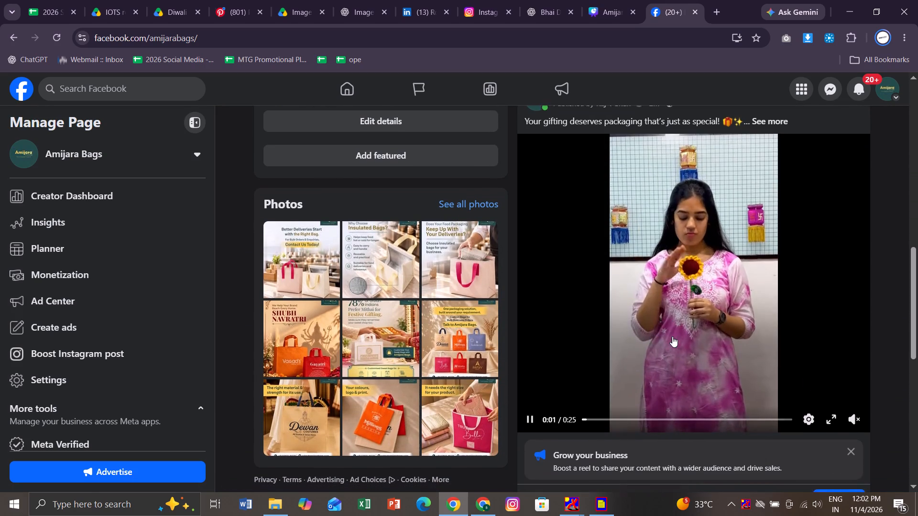
pyautogui.scroll(-5, 672, 336)
pyautogui.scroll(7, 672, 336)
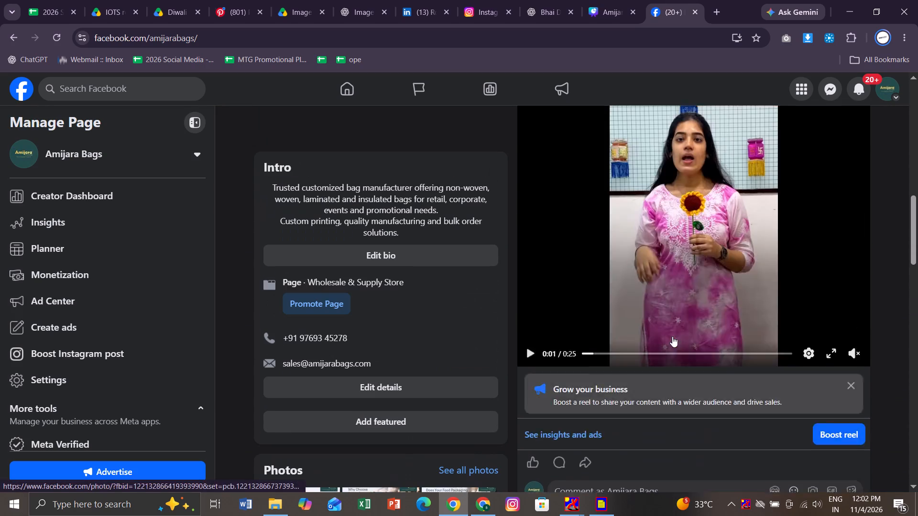
pyautogui.scroll(3, 672, 336)
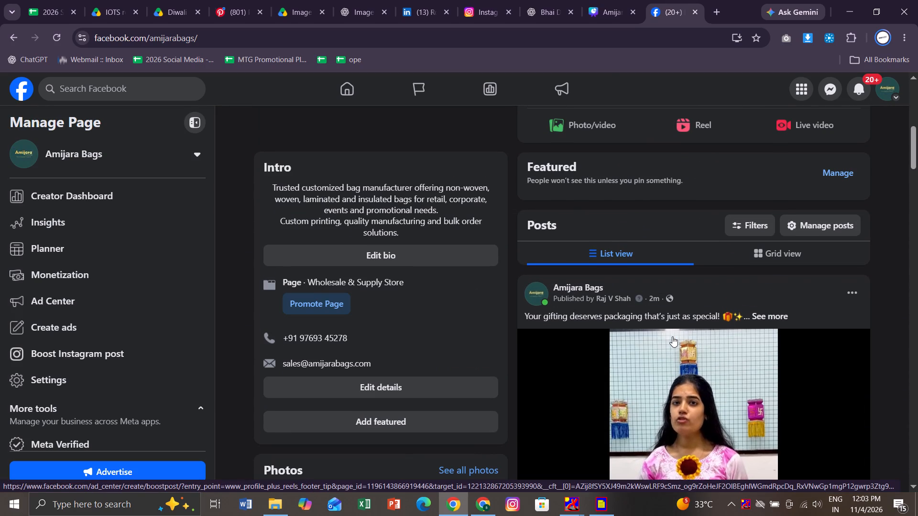
pyautogui.scroll(-1, 672, 336)
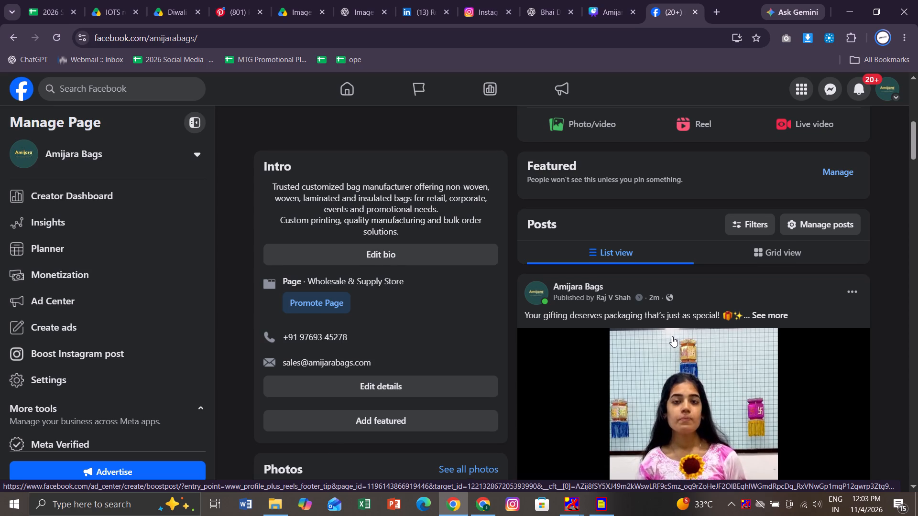
pyautogui.scroll(-10, 672, 336)
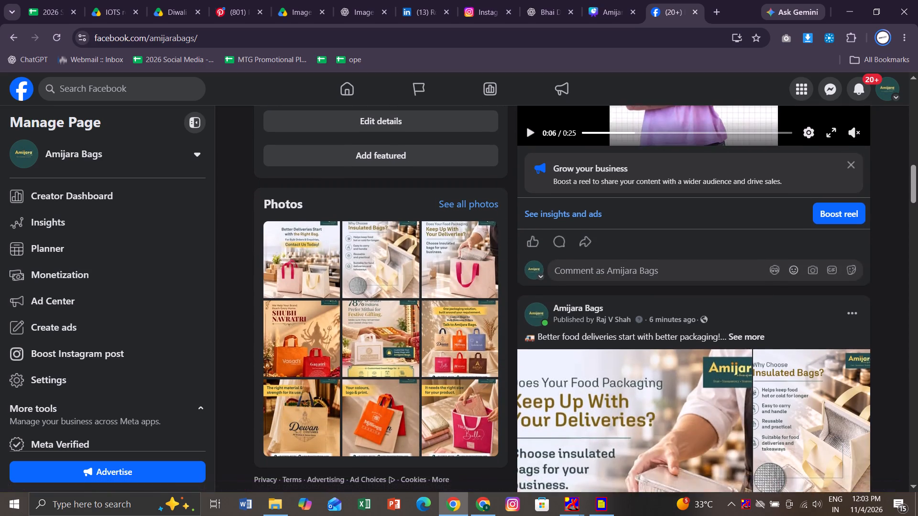
pyautogui.scroll(-8, 672, 336)
pyautogui.scroll(12, 672, 336)
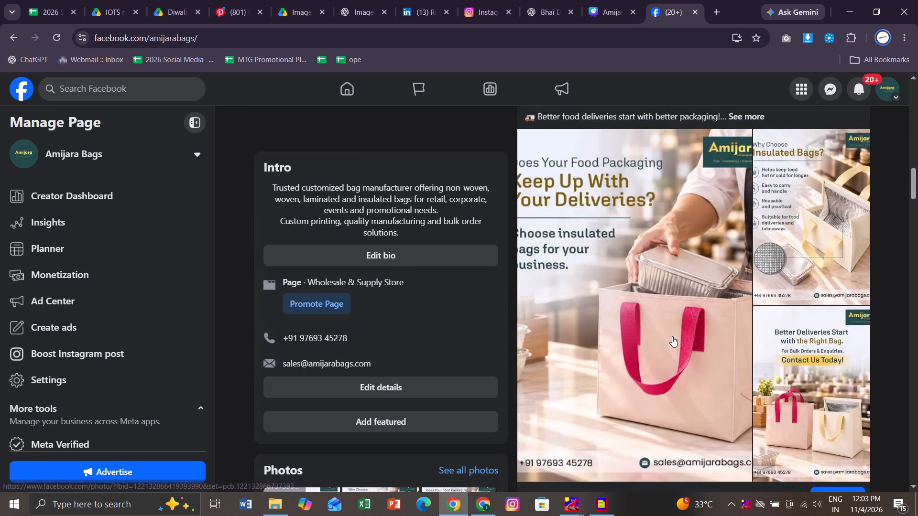
pyautogui.scroll(13, 672, 336)
pyautogui.scroll(-14, 563, 334)
pyautogui.scroll(-7, 563, 334)
pyautogui.scroll(1, 563, 334)
pyautogui.scroll(-11, 563, 334)
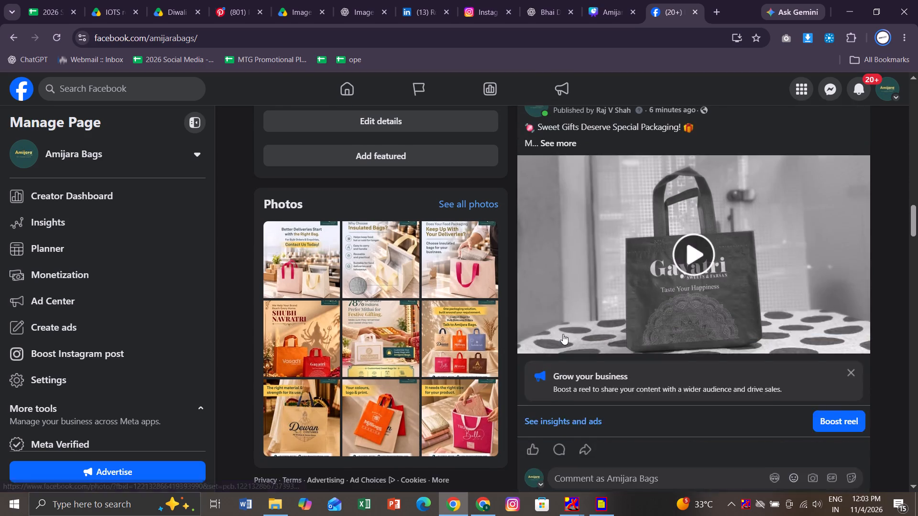
pyautogui.scroll(-8, 563, 334)
pyautogui.scroll(17, 563, 334)
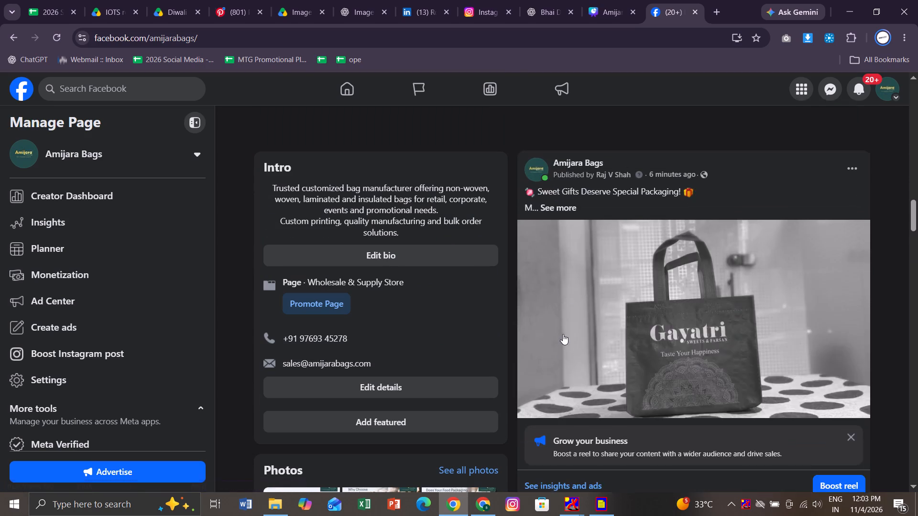
pyautogui.scroll(15, 563, 334)
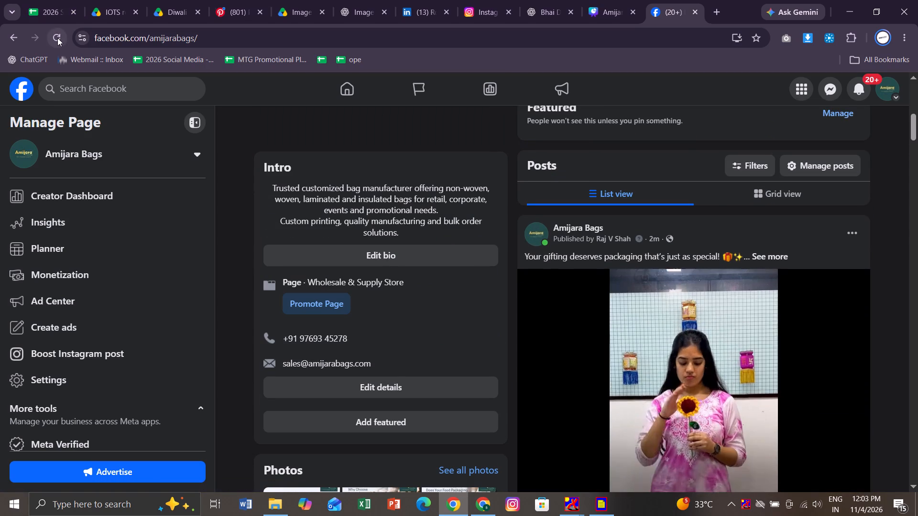
# Refresh the Amijara Bags Facebook page again and close the other Amijara browser tab next to it.
pyautogui.click(55, 38)
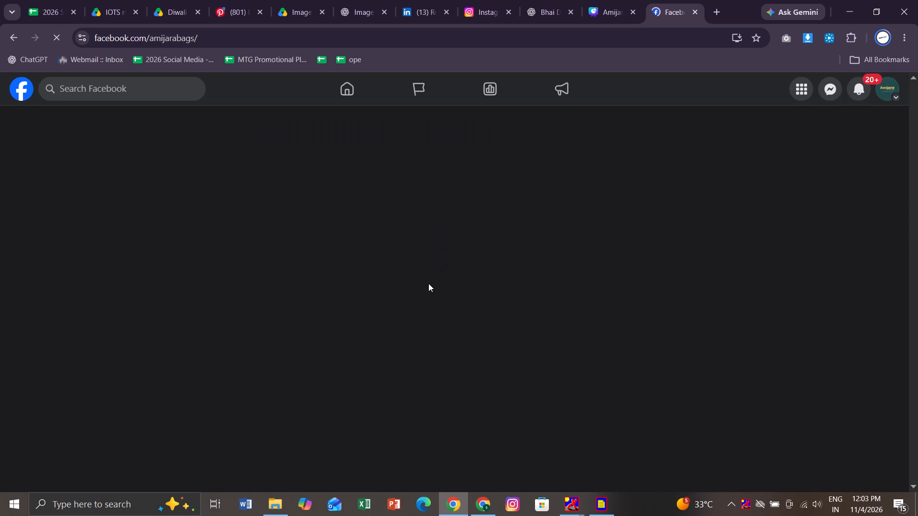
pyautogui.click(628, 8)
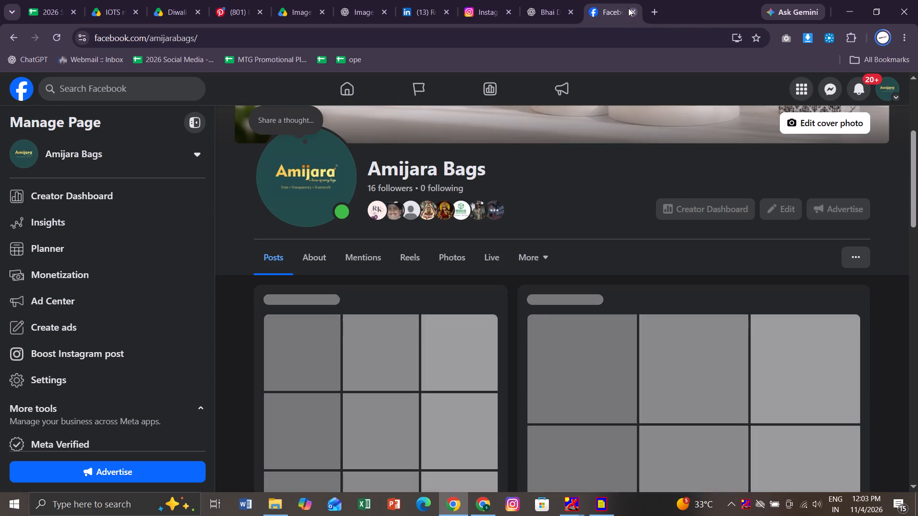
# Examine the recent posts in the refreshed Amijara Bags Facebook feed.
pyautogui.scroll(-5, 422, 309)
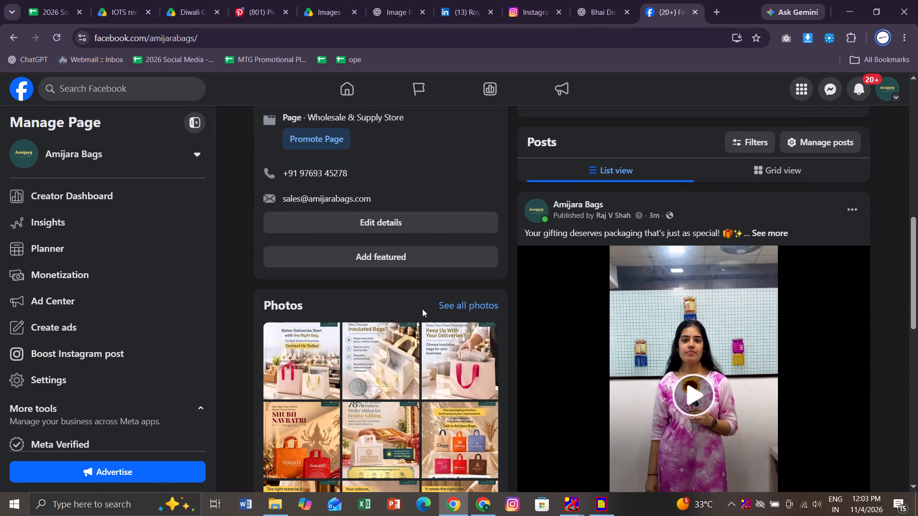
pyautogui.scroll(-15, 563, 349)
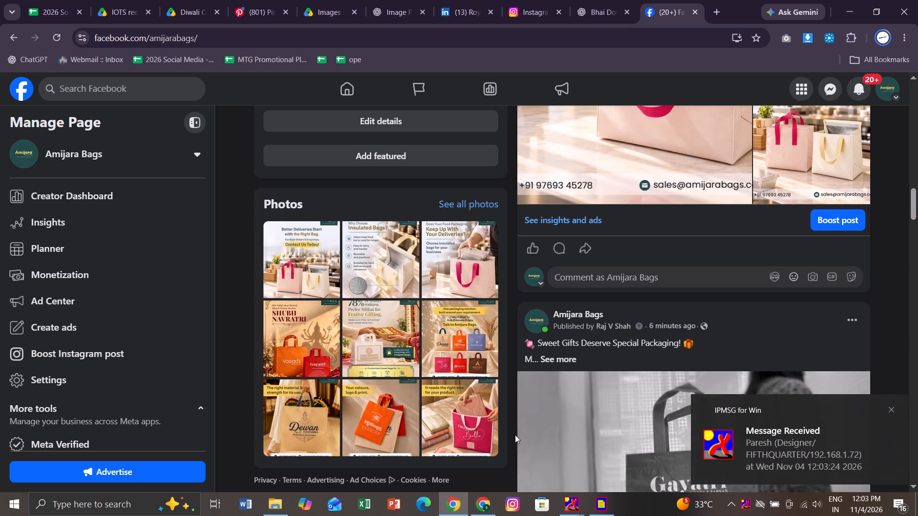
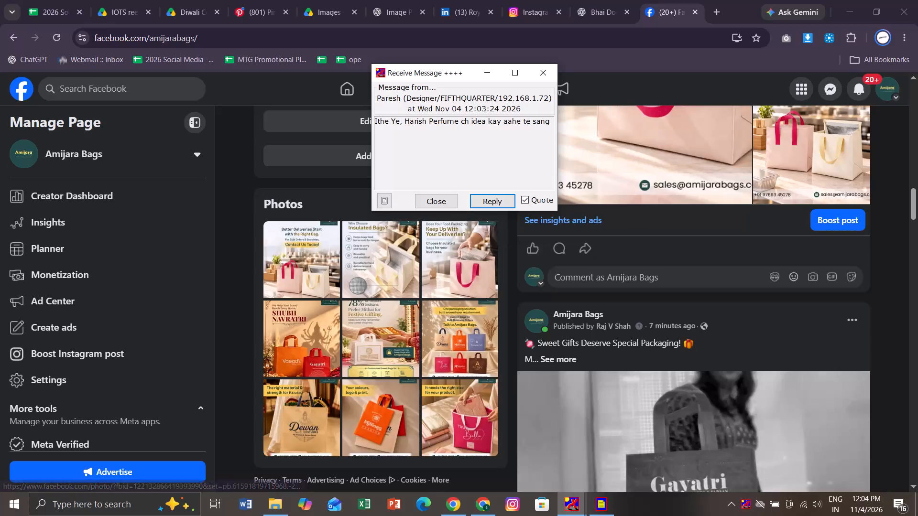
# Close the designer's message in IP Messenger.
pyautogui.click(549, 78)
# Reload the Amijara Bags Facebook page and review its newest posts and reels against the older October ones.
pyautogui.scroll(-1, 577, 289)
pyautogui.scroll(8, 575, 297)
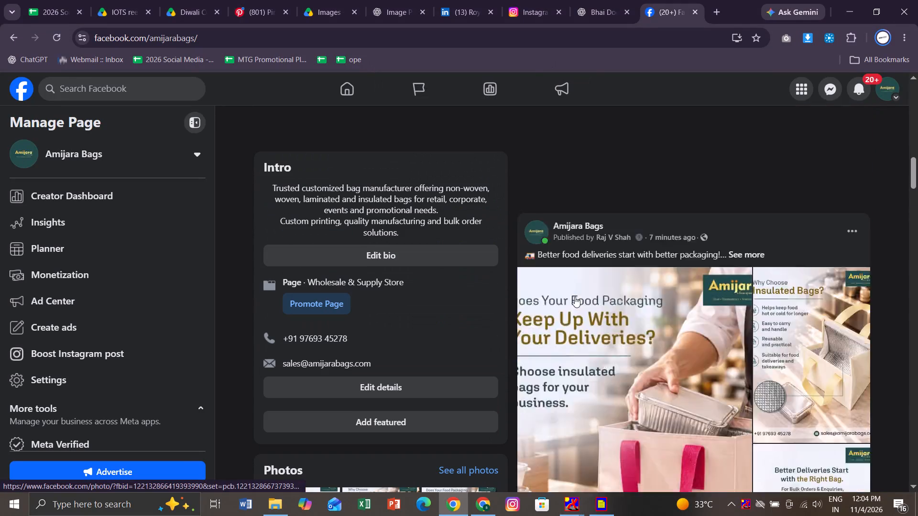
pyautogui.scroll(6, 575, 297)
pyautogui.click(61, 36)
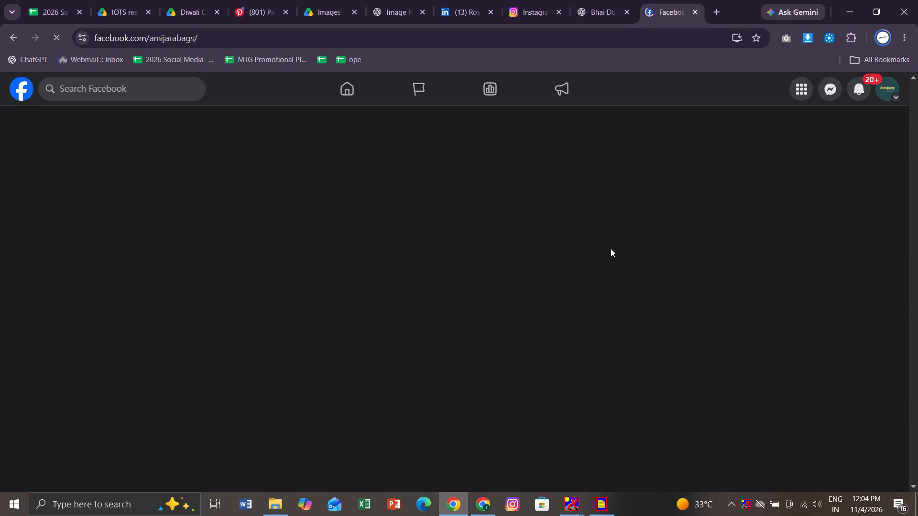
pyautogui.scroll(-17, 611, 248)
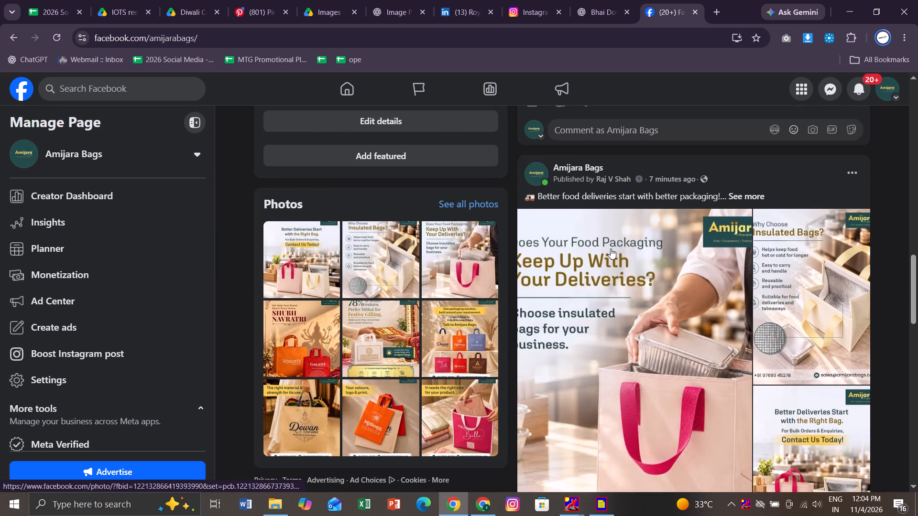
pyautogui.scroll(-15, 611, 248)
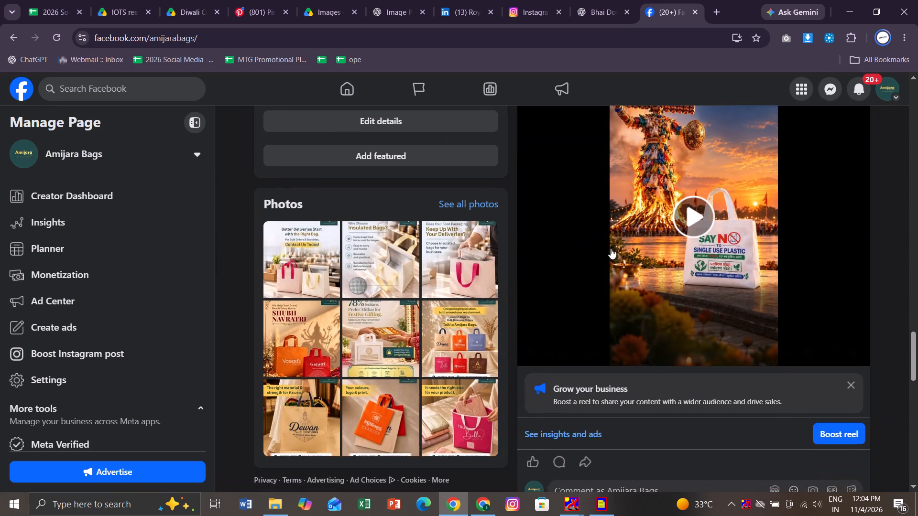
pyautogui.scroll(6, 611, 248)
pyautogui.scroll(-12, 611, 248)
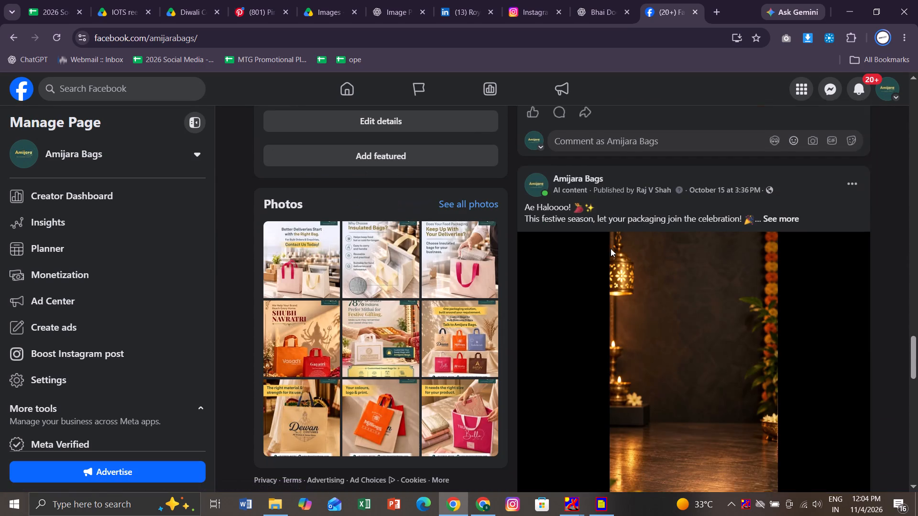
pyautogui.scroll(-2, 611, 248)
pyautogui.scroll(6, 423, 191)
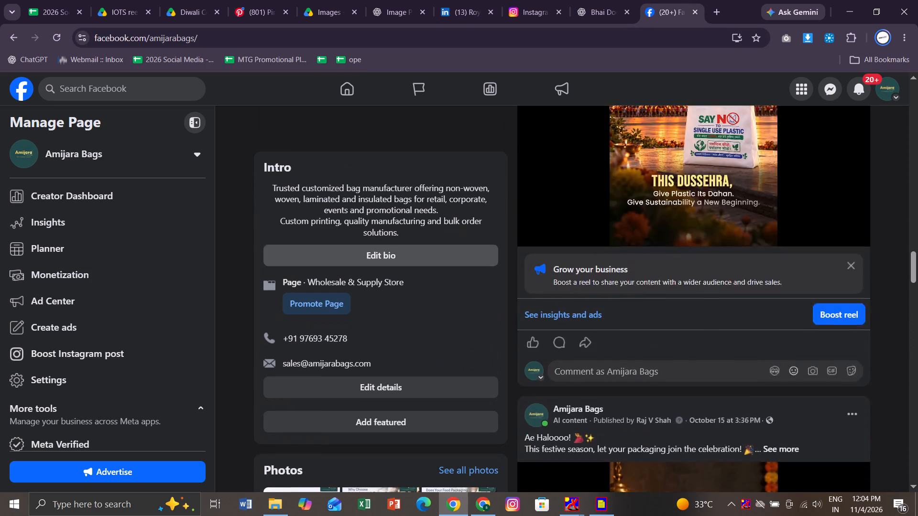
pyautogui.scroll(10, 467, 226)
pyautogui.scroll(-3, 71, 299)
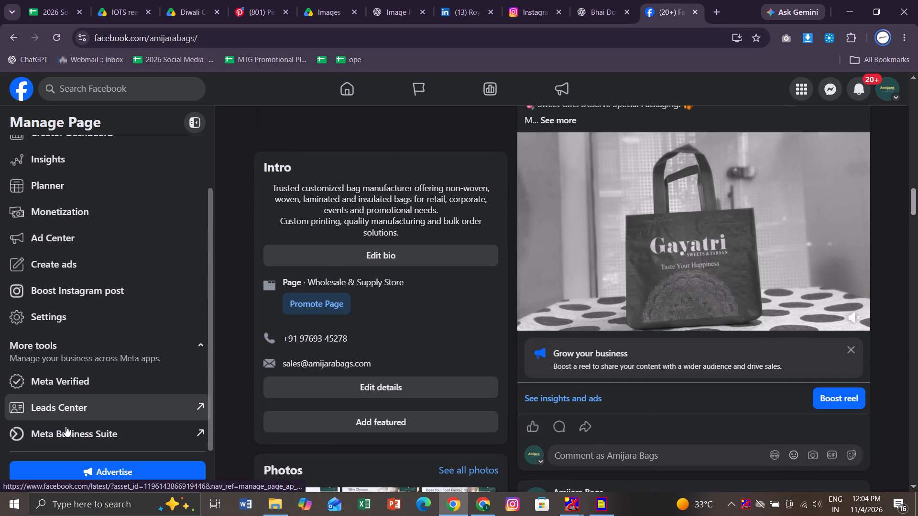
# Open Meta Business Suite for Amijara Bags and review the recent posts and reels on its home page.
pyautogui.click(65, 427)
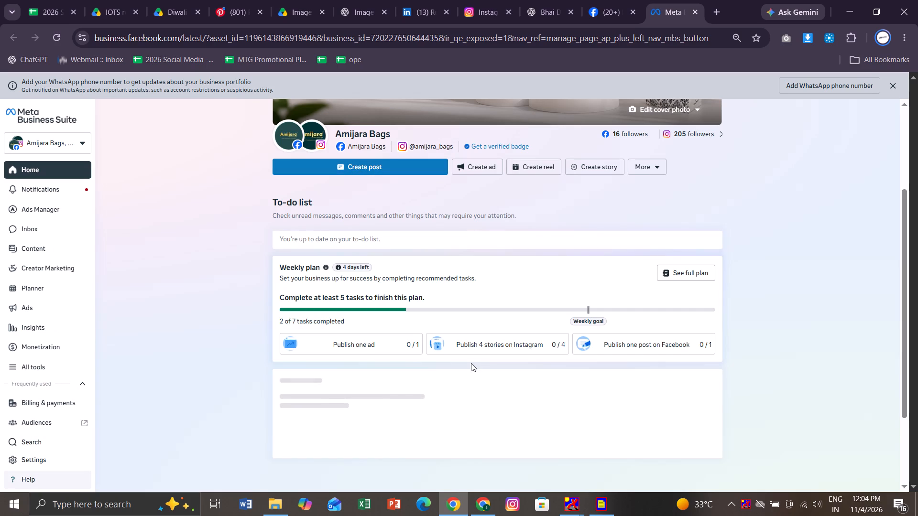
pyautogui.scroll(-3, 471, 363)
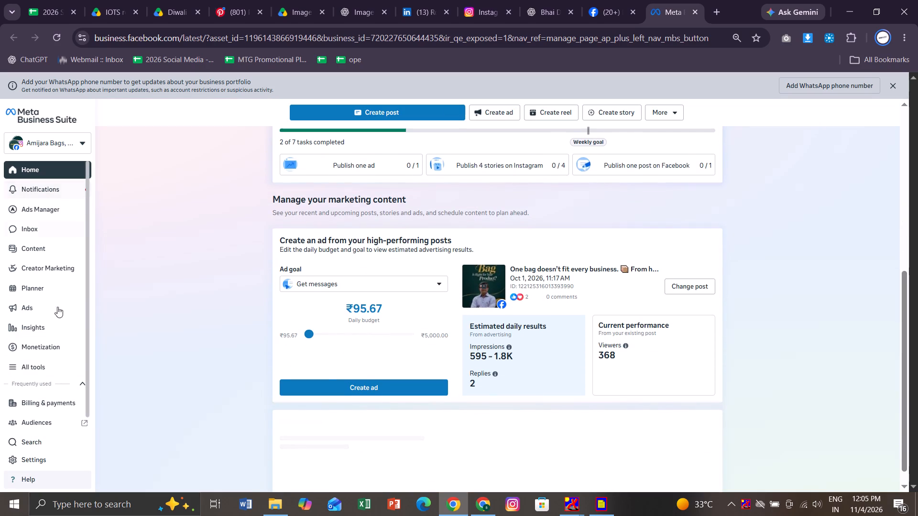
pyautogui.scroll(4, 49, 354)
pyautogui.scroll(-2, 49, 354)
pyautogui.scroll(4, 49, 354)
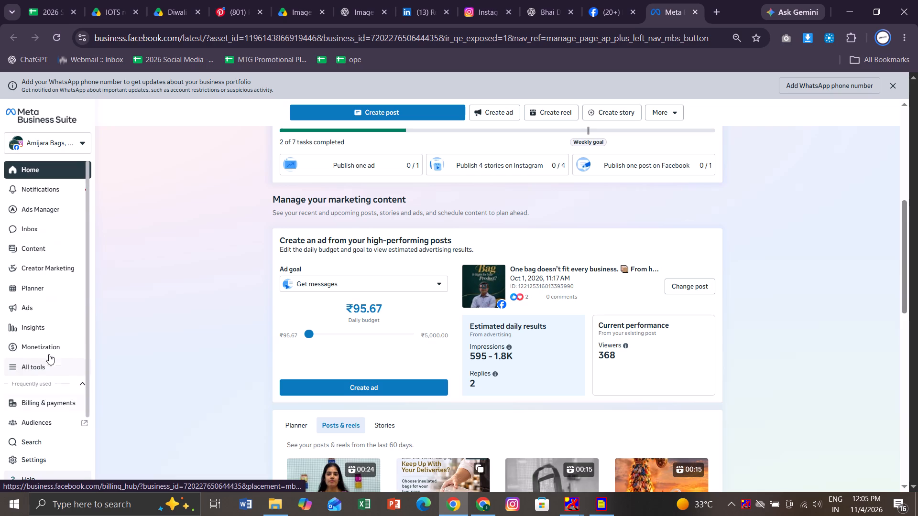
pyautogui.scroll(2, 481, 256)
pyautogui.scroll(-2, 481, 256)
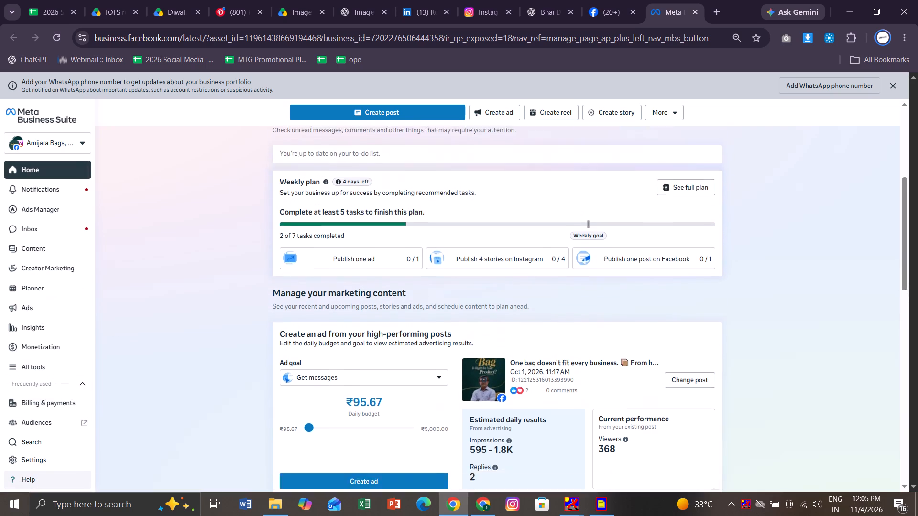
pyautogui.scroll(-4, 481, 256)
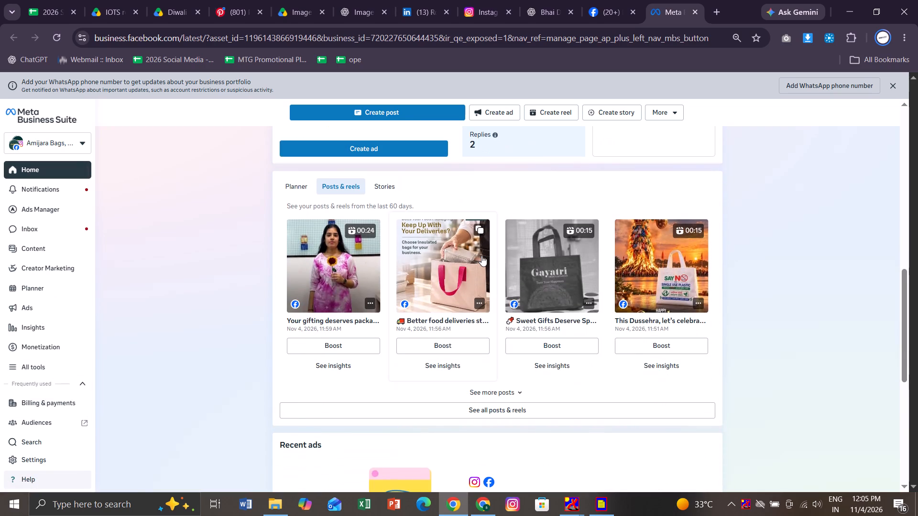
pyautogui.scroll(-4, 368, 270)
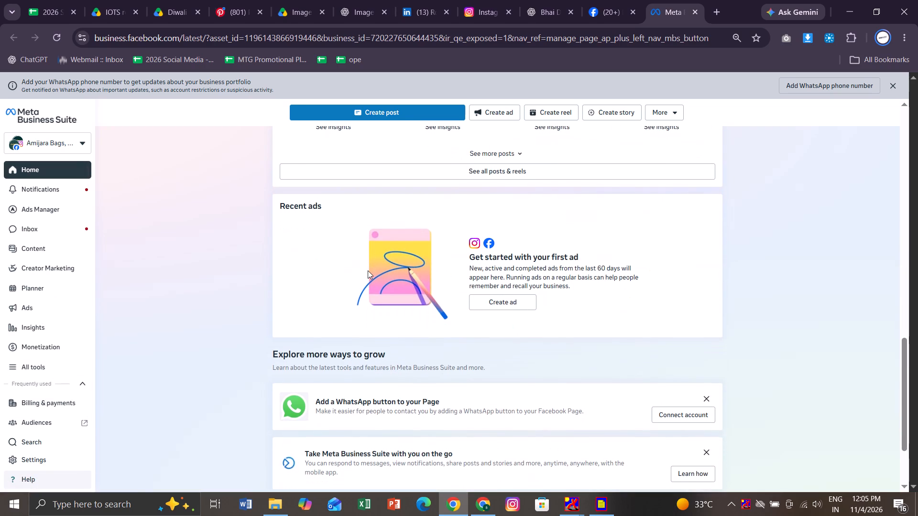
# Open the Planner and examine the posts and reels listed for Wednesday 4 November 2026.
pyautogui.click(30, 290)
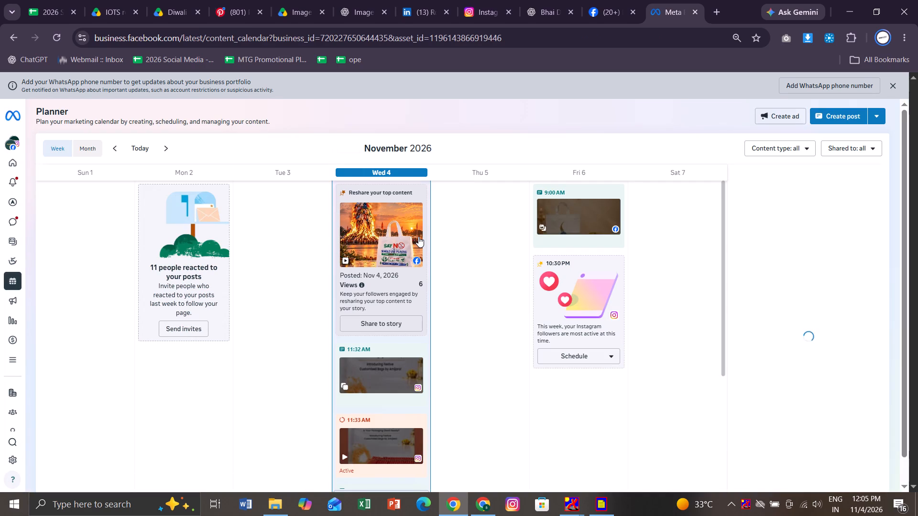
pyautogui.scroll(-2, 418, 236)
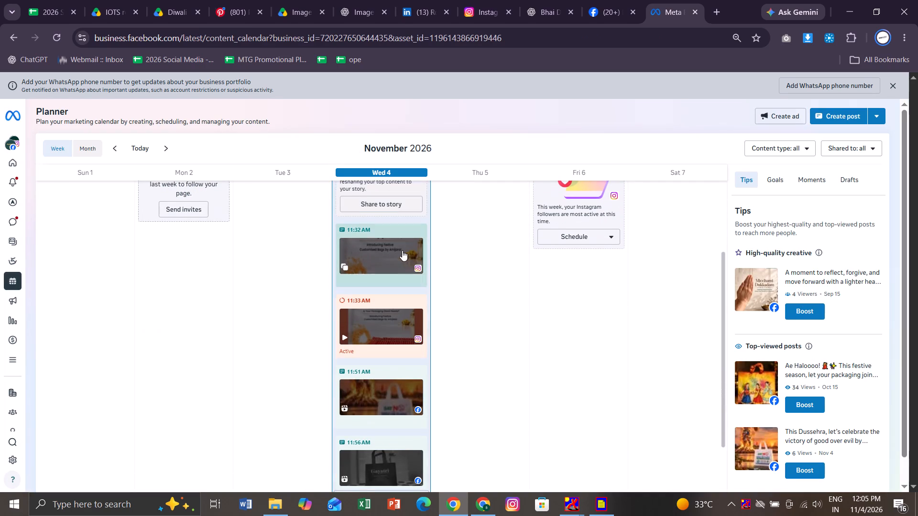
pyautogui.scroll(-6, 381, 342)
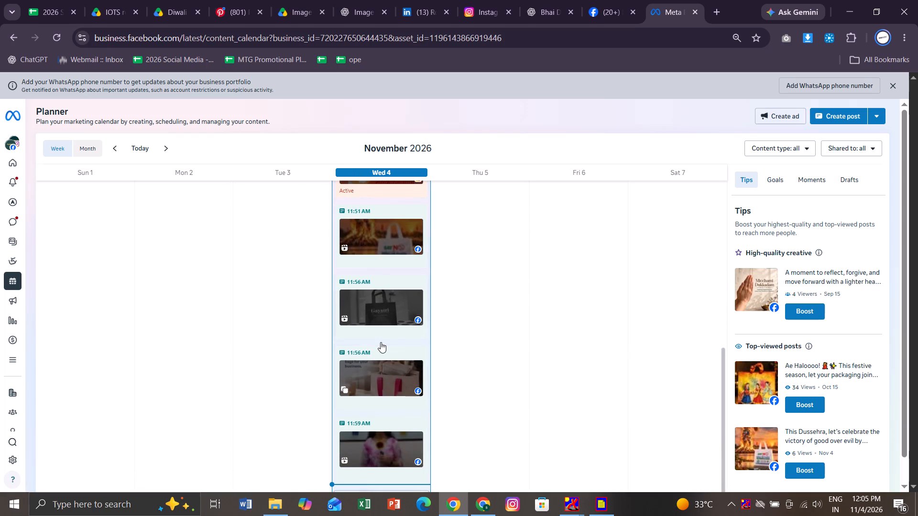
pyautogui.scroll(5, 404, 420)
pyautogui.scroll(-7, 404, 420)
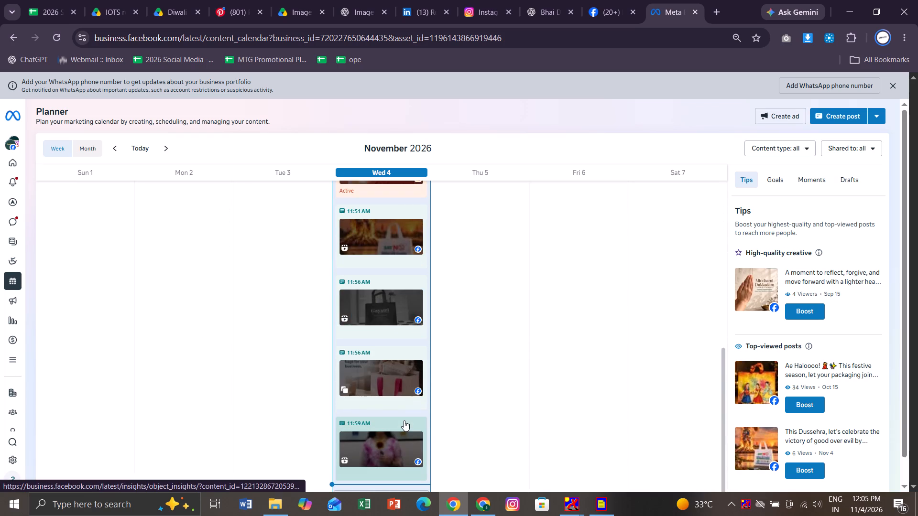
pyautogui.scroll(-5, 404, 420)
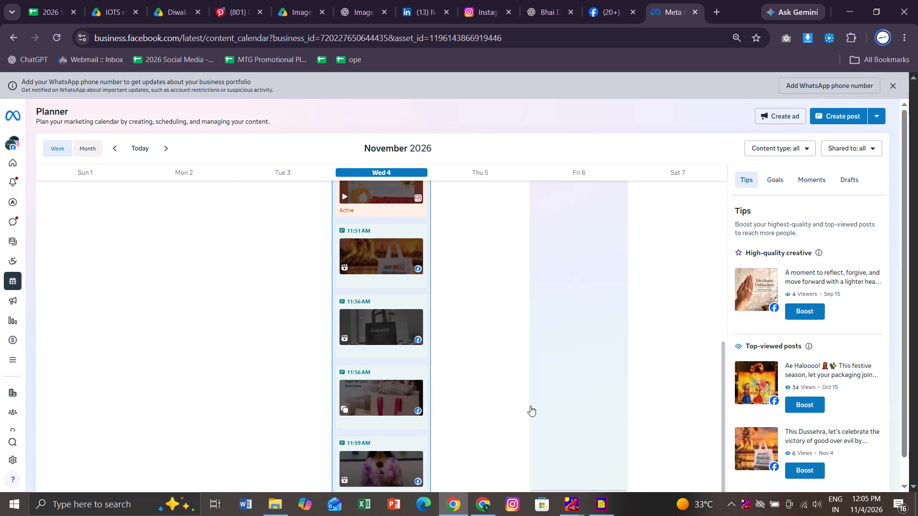
pyautogui.scroll(-3, 386, 445)
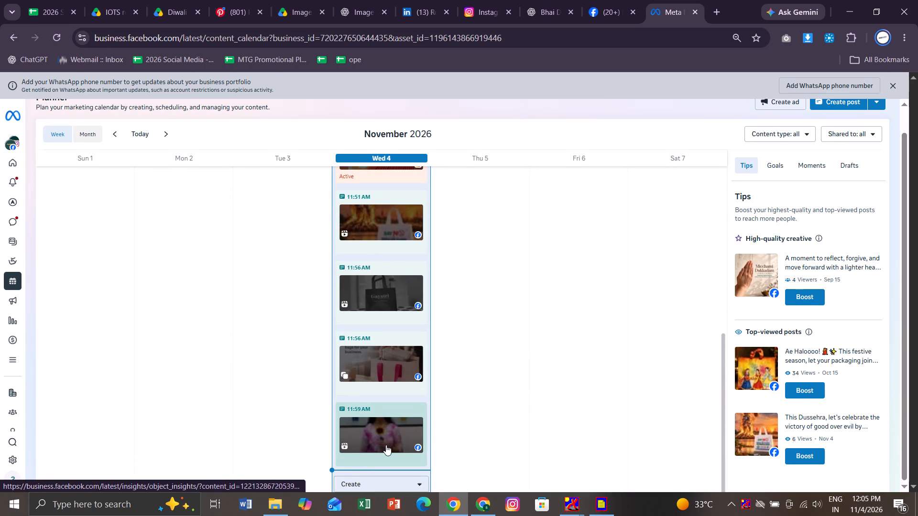
pyautogui.scroll(-3, 386, 445)
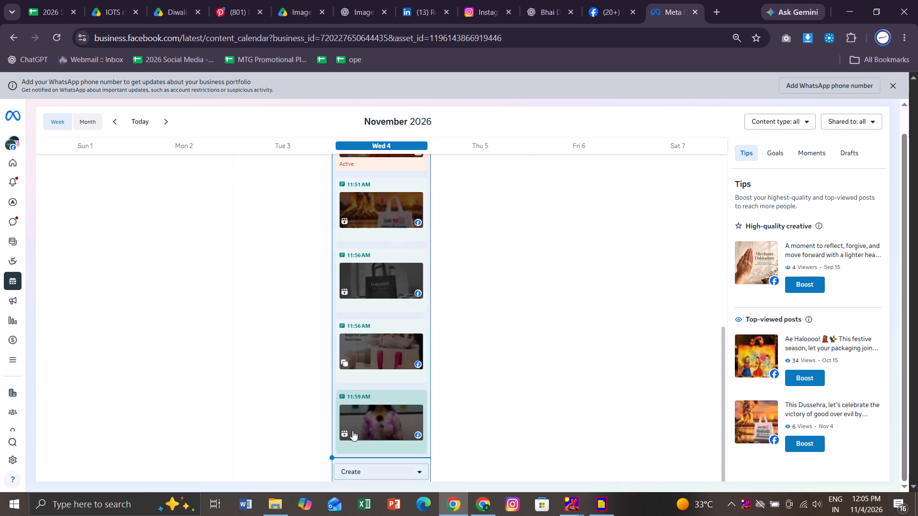
pyautogui.scroll(-2, 352, 430)
pyautogui.scroll(5, 366, 428)
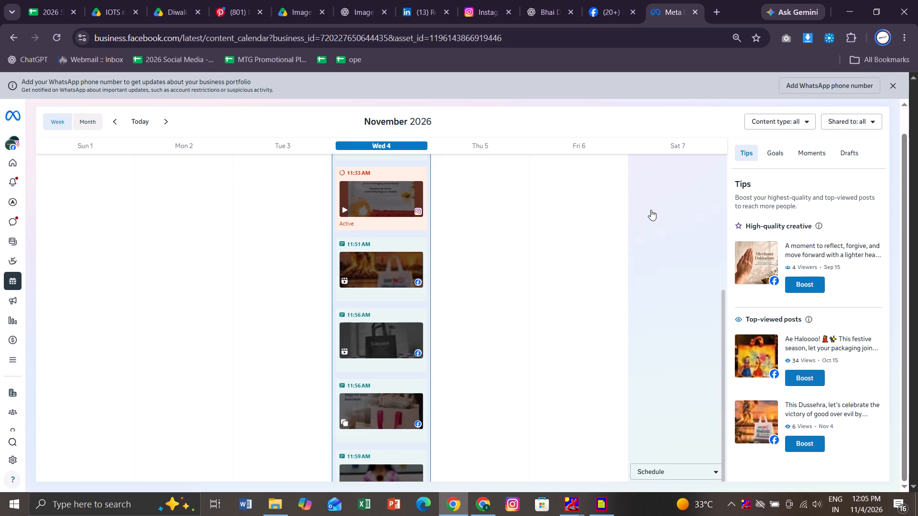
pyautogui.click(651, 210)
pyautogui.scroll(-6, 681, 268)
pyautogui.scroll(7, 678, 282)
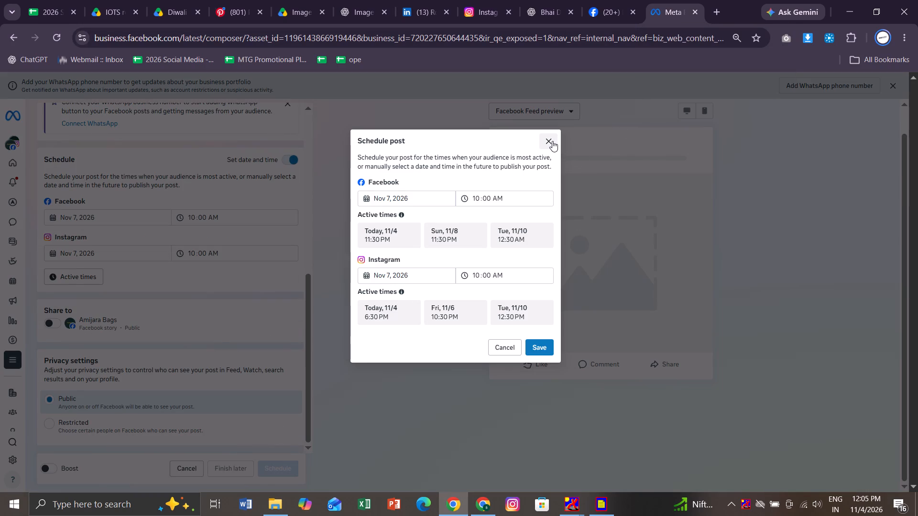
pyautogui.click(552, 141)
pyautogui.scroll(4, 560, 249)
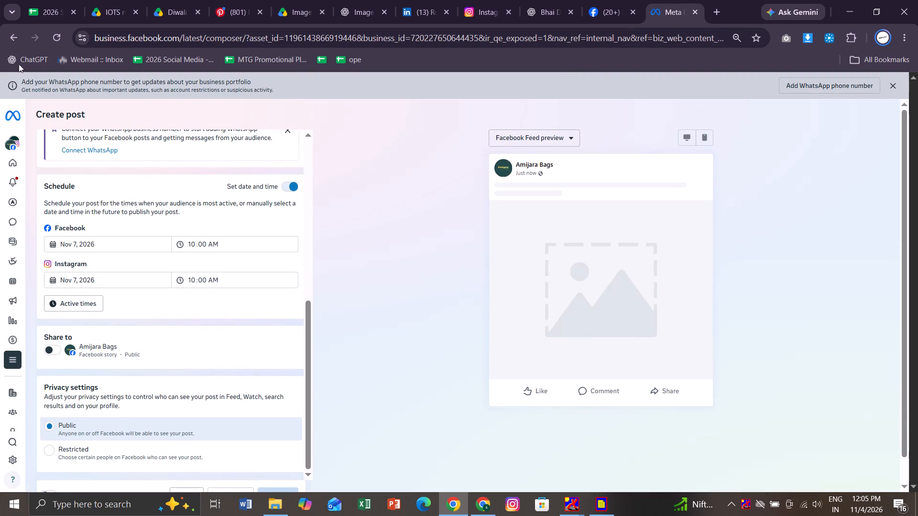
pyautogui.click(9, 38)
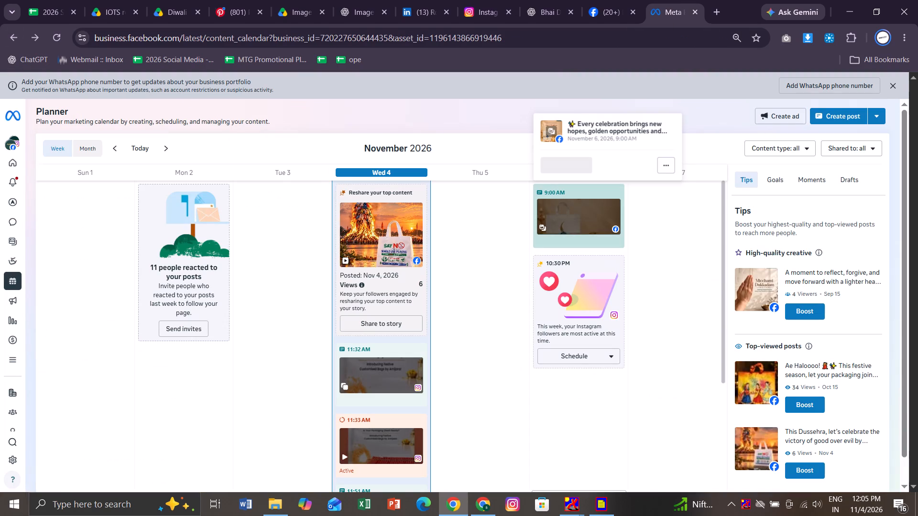
# Recheck the Wednesday 4 November entries in the Planner's week view.
pyautogui.scroll(1, 584, 225)
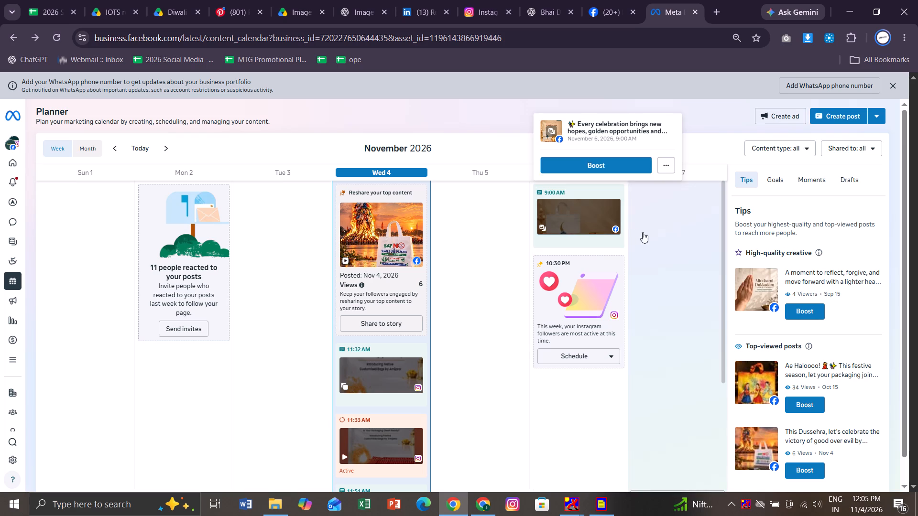
pyautogui.scroll(-4, 654, 236)
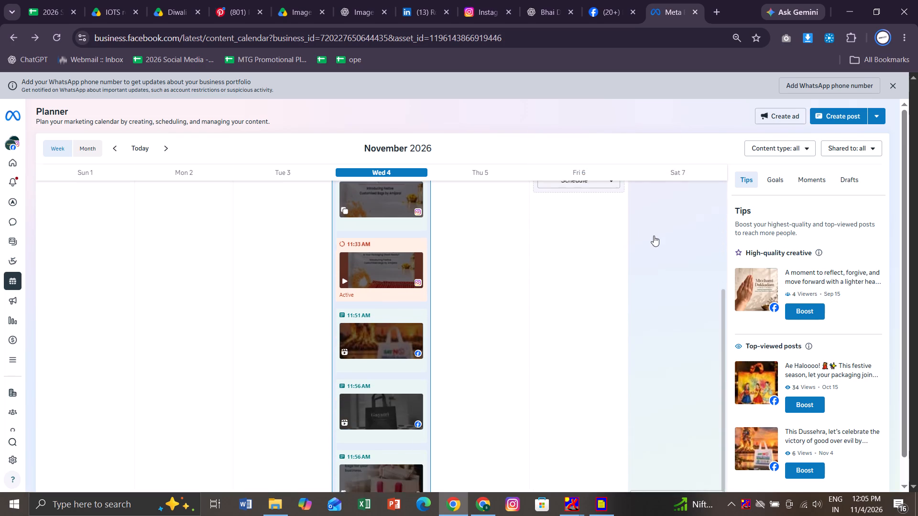
pyautogui.scroll(-1, 654, 236)
pyautogui.scroll(5, 654, 236)
pyautogui.click(9, 35)
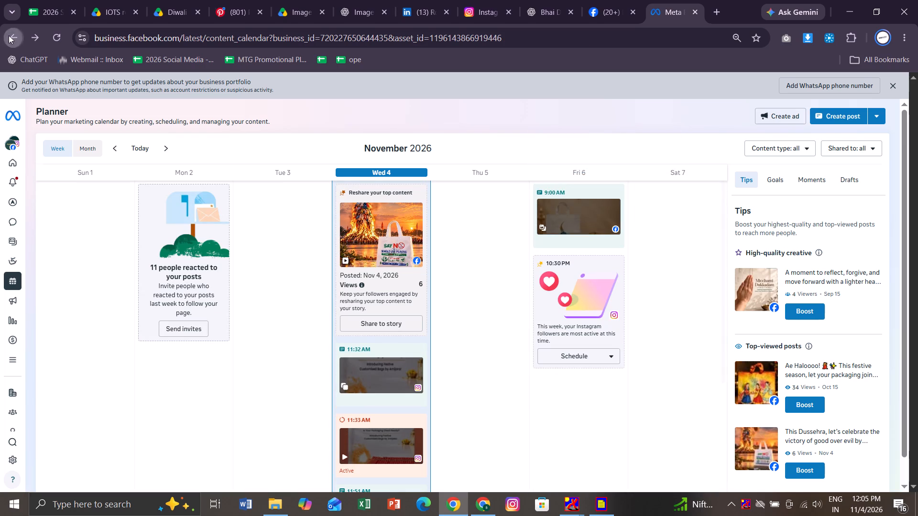
# Return to the Amijara Bags Facebook page and start a reel with "Amijara Iss Diwali mithai ke saath Video" from the Amijara Bags folder.
pyautogui.click(612, 11)
pyautogui.scroll(6, 547, 264)
pyautogui.scroll(-1, 571, 272)
pyautogui.scroll(20, 590, 281)
pyautogui.scroll(2, 590, 281)
pyautogui.scroll(-6, 693, 300)
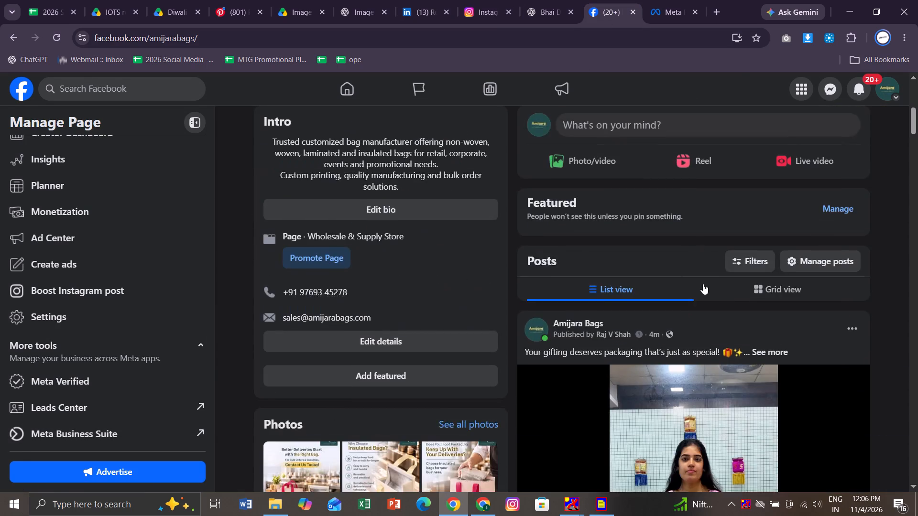
pyautogui.scroll(-4, 703, 284)
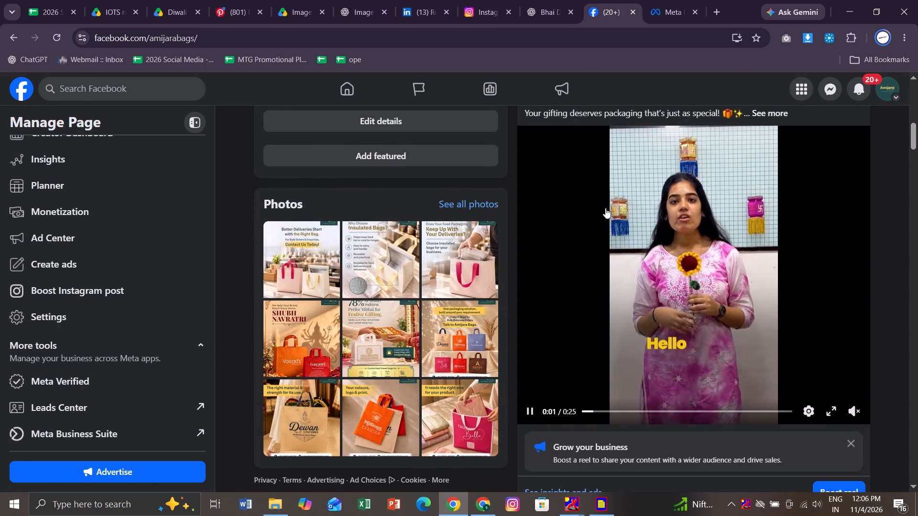
pyautogui.scroll(4, 578, 225)
pyautogui.click(698, 162)
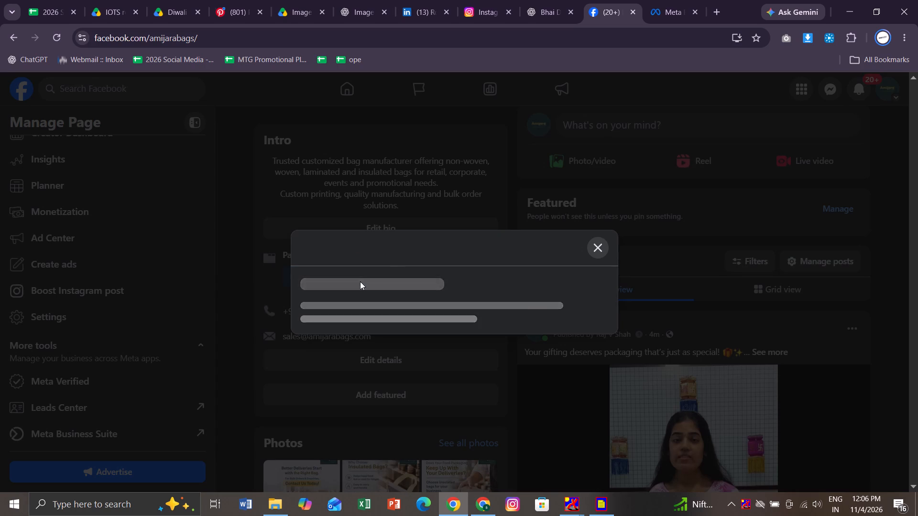
pyautogui.click(108, 452)
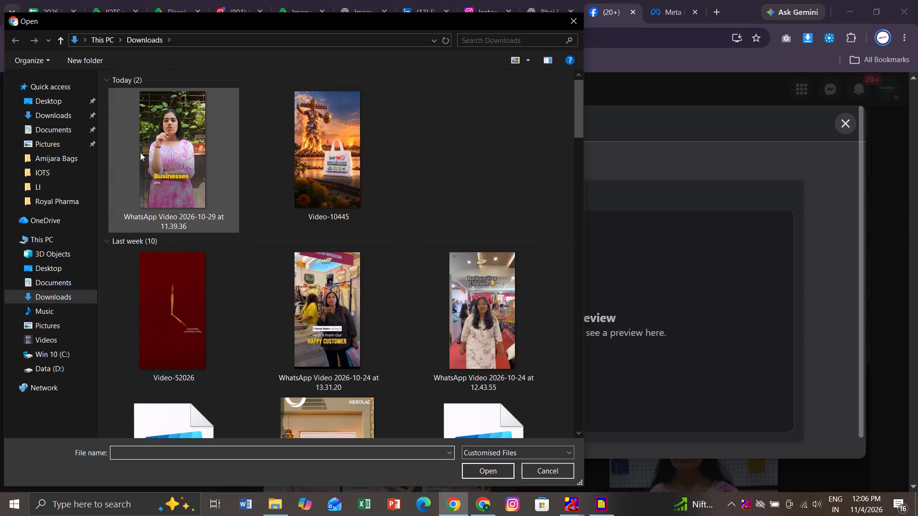
pyautogui.doubleClick(58, 151)
pyautogui.scroll(-1, 431, 249)
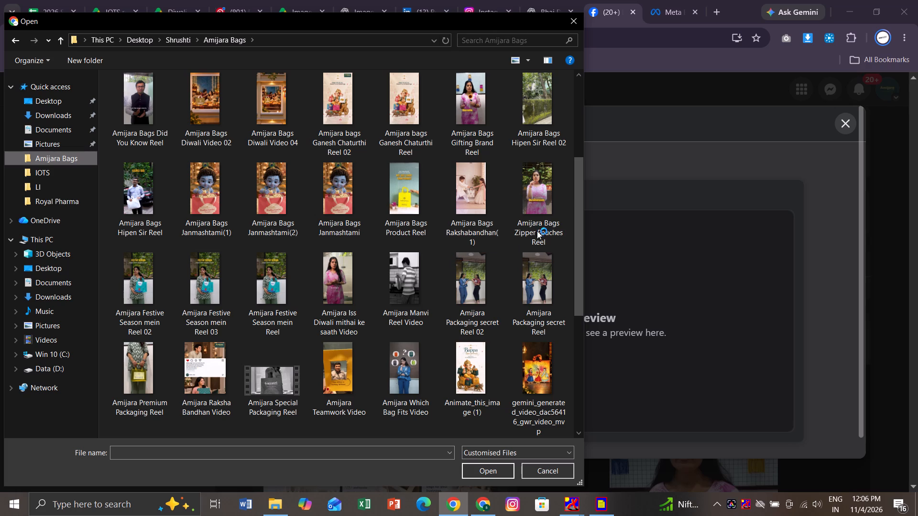
pyautogui.click(343, 291)
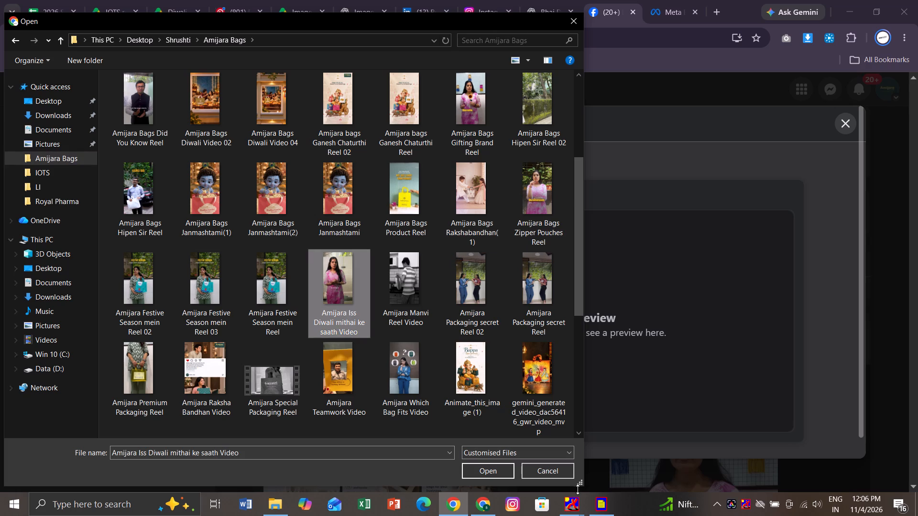
pyautogui.click(494, 475)
# Proceed to the reel settings and fill the description with the "This Diwali, let every box of mithai" caption copied from the Amijara Bags Instagram post.
pyautogui.click(223, 455)
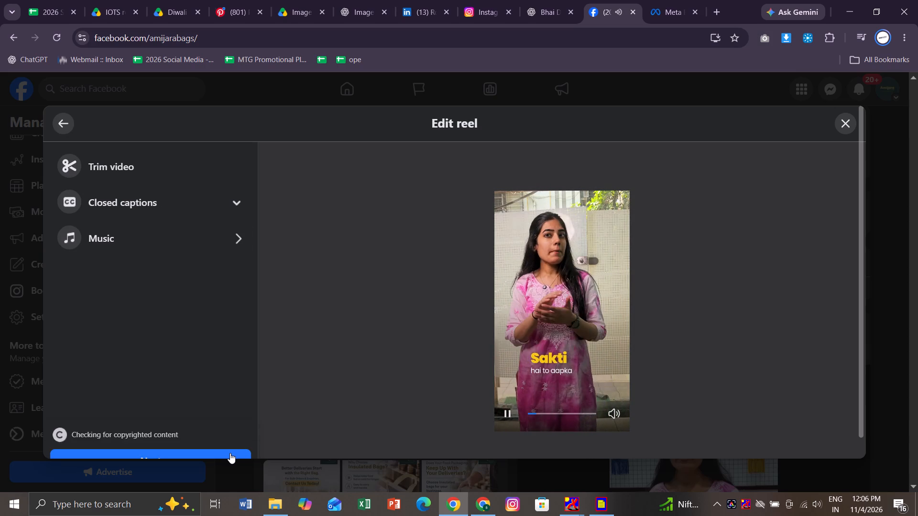
pyautogui.click(230, 453)
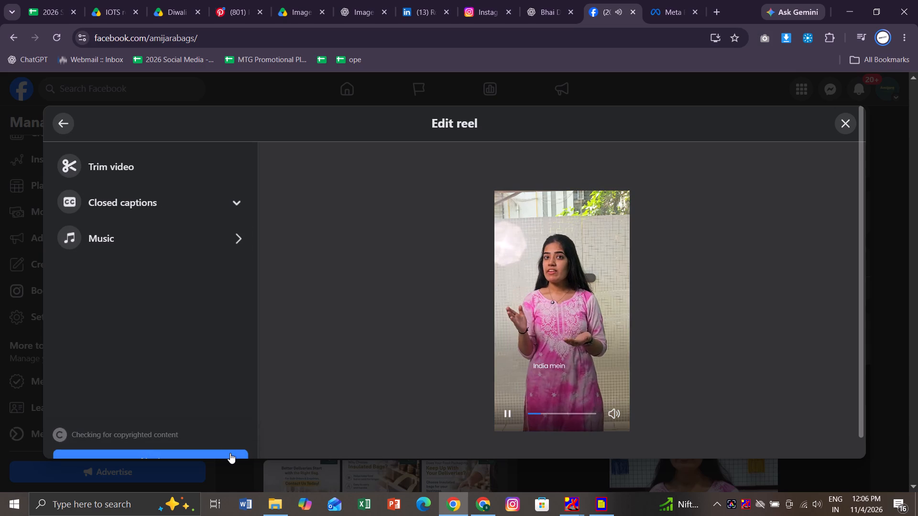
pyautogui.hotkey('alt', 'Tab')
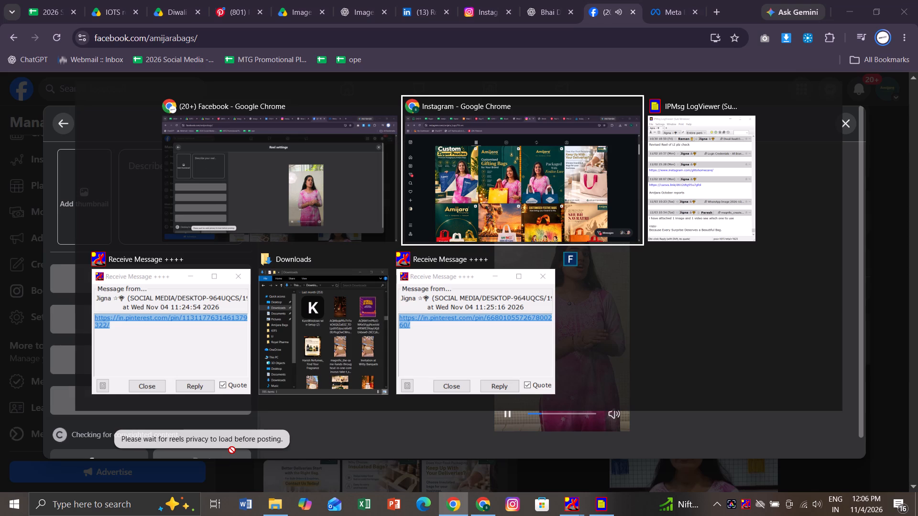
pyautogui.keyDown('alt'); pyautogui.click(550, 140); pyautogui.keyUp('alt')
pyautogui.click(520, 190)
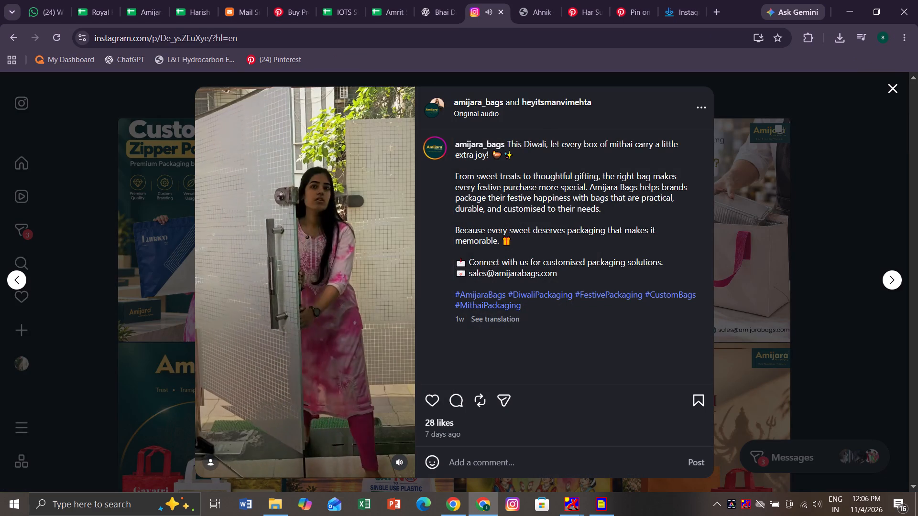
pyautogui.moveTo(508, 143); pyautogui.dragTo(526, 306)
pyautogui.hotkey('ctrl', 'c')
pyautogui.hotkey('ctrl', 'c')
pyautogui.click(356, 300)
pyautogui.hotkey('alt', 'Tab')
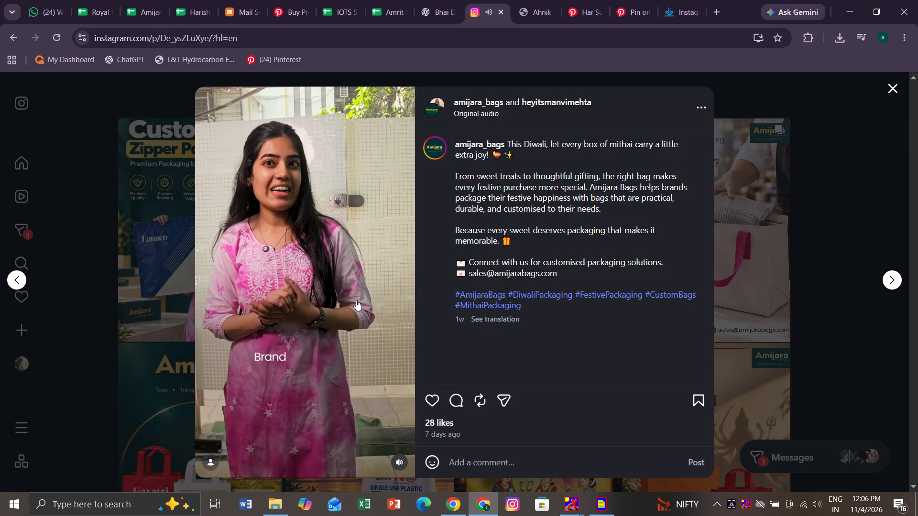
pyautogui.keyDown('alt'); pyautogui.click(472, 215); pyautogui.keyUp('alt')
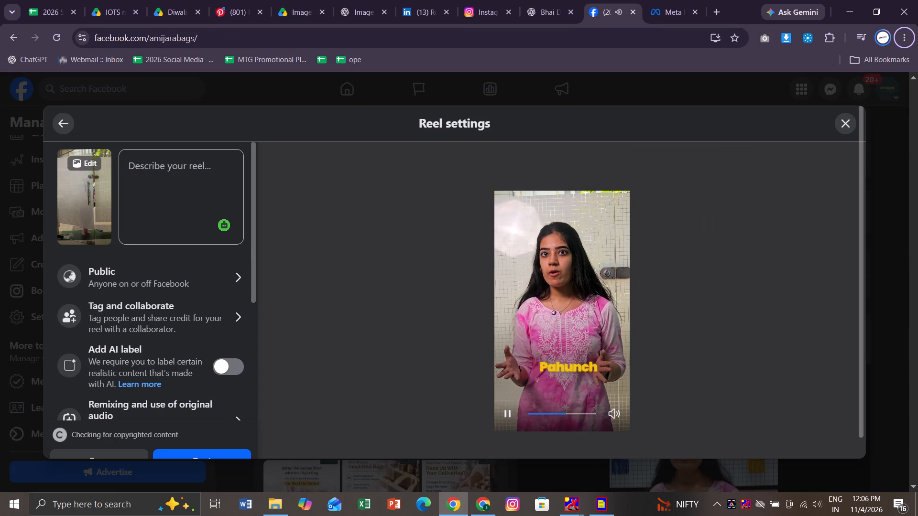
pyautogui.click(158, 165)
pyautogui.hotkey('ctrl', 'v')
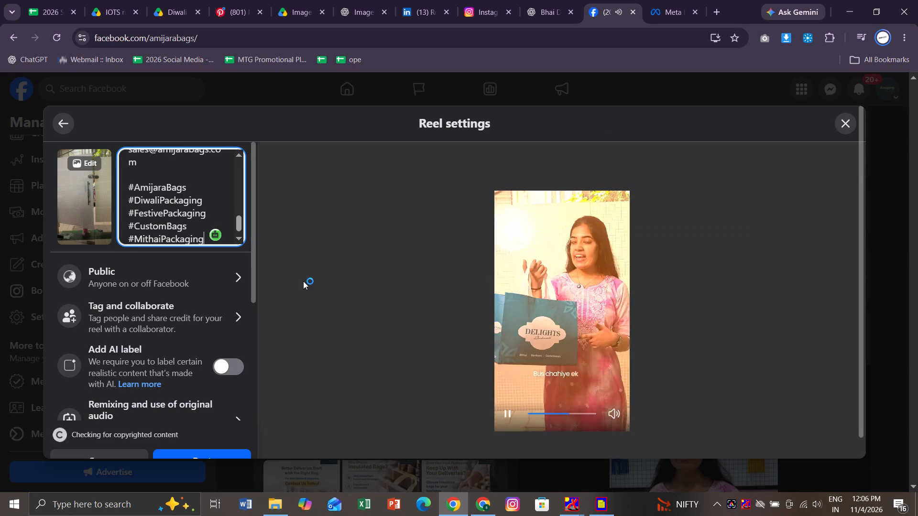
# Pause the reel preview and publish the Diwali mithai reel immediately as a public post on the Facebook page.
pyautogui.click(516, 418)
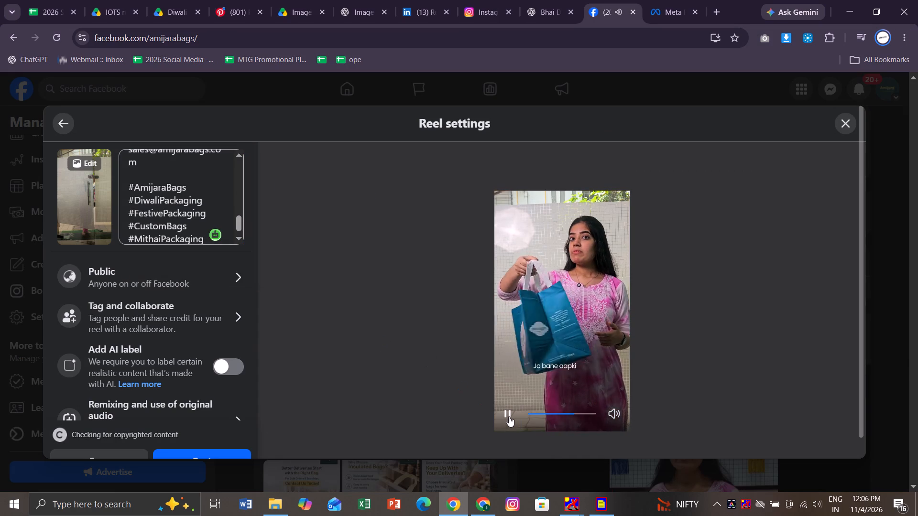
pyautogui.click(509, 416)
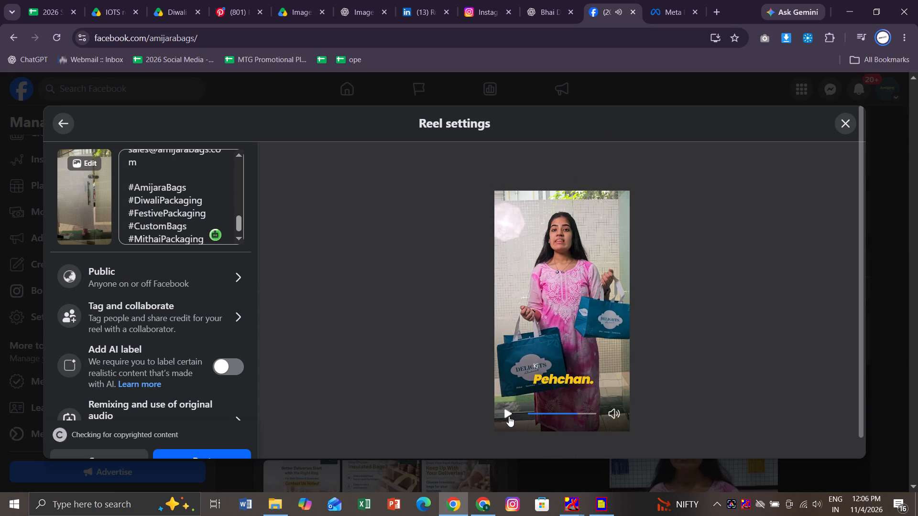
pyautogui.scroll(-3, 165, 266)
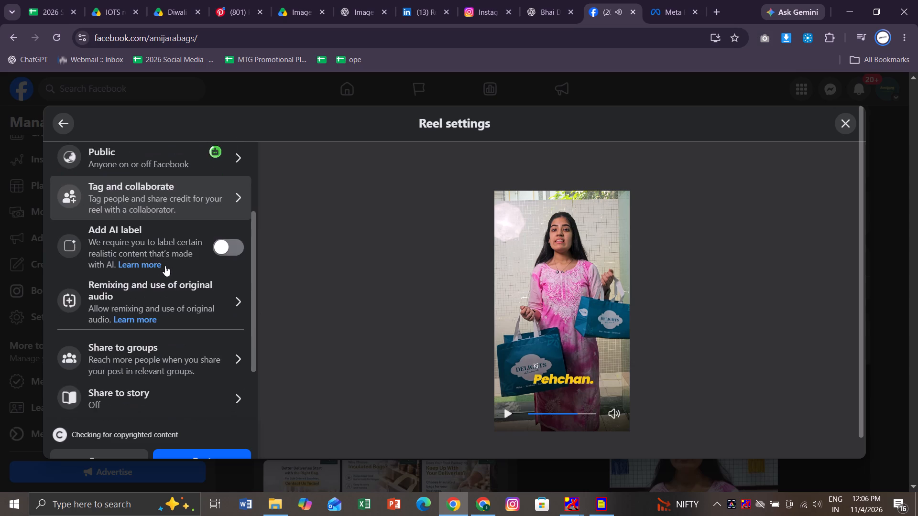
pyautogui.scroll(-2, 165, 266)
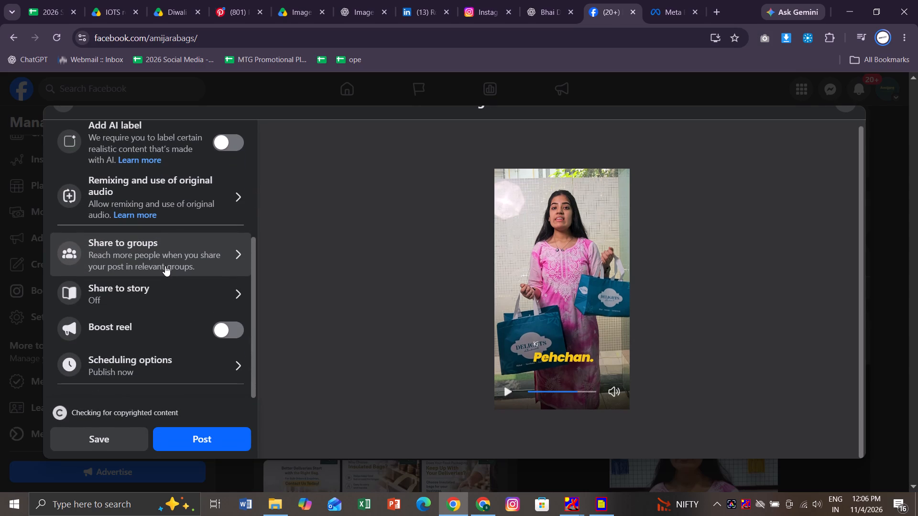
pyautogui.click(186, 435)
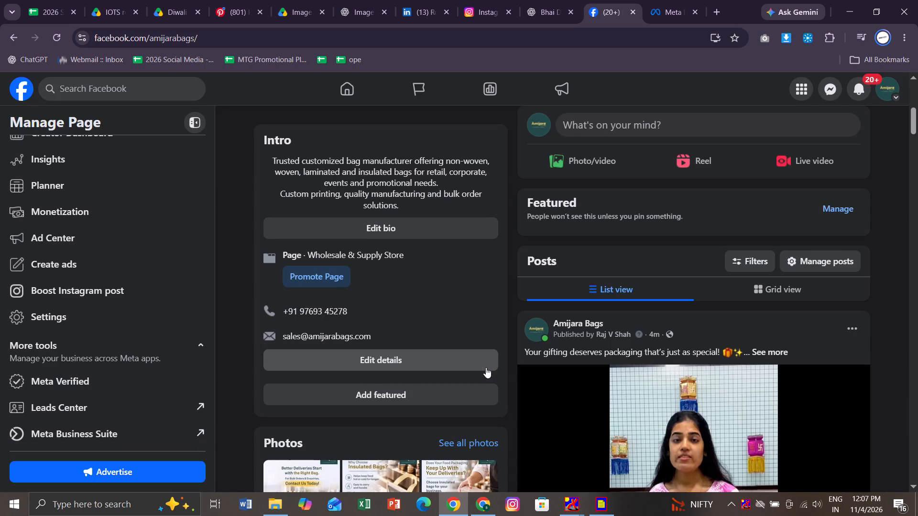
# Look through the Amijara Bags Facebook page's posts for the Diwali mithai reel and examine the older entries.
pyautogui.scroll(-7, 486, 367)
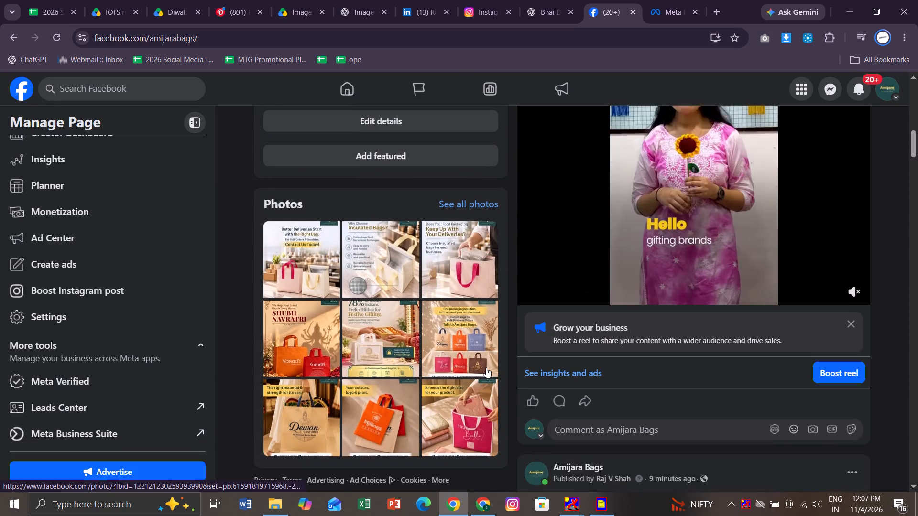
pyautogui.scroll(-2, 486, 367)
pyautogui.scroll(11, 486, 367)
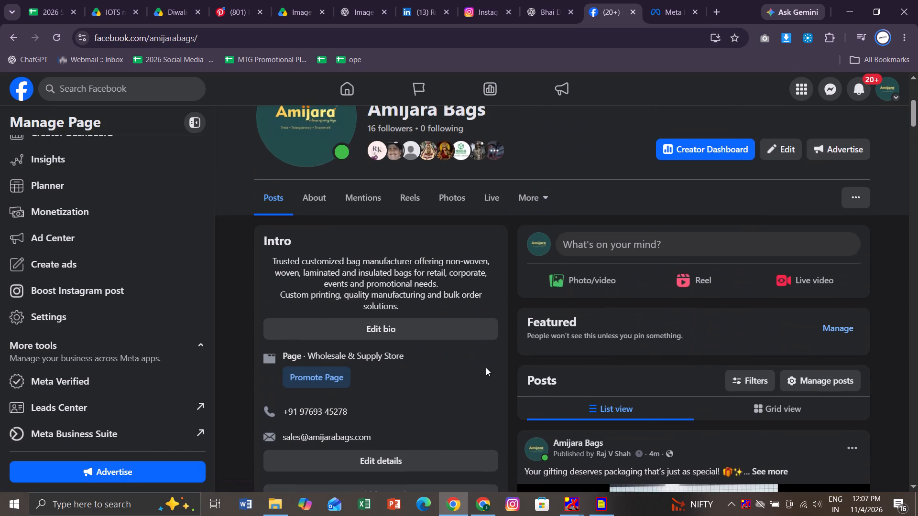
pyautogui.scroll(-14, 486, 367)
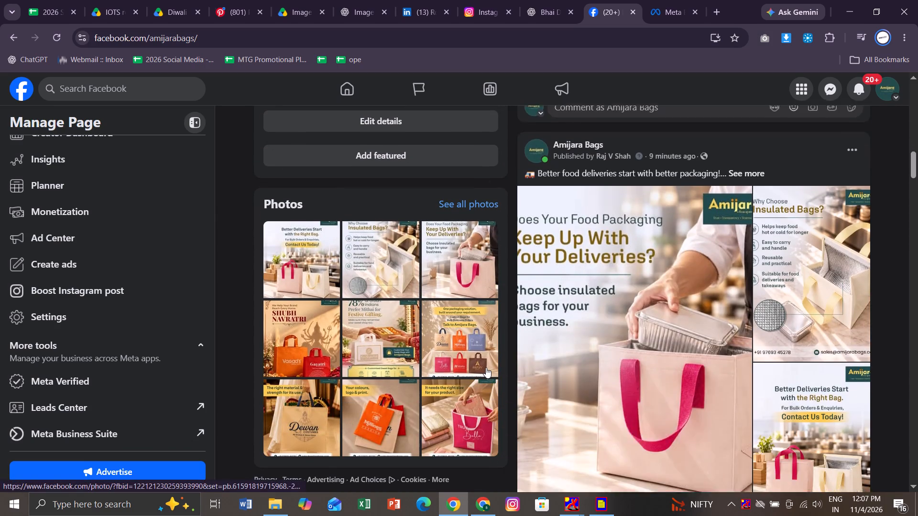
pyautogui.scroll(-14, 486, 367)
pyautogui.scroll(-7, 486, 367)
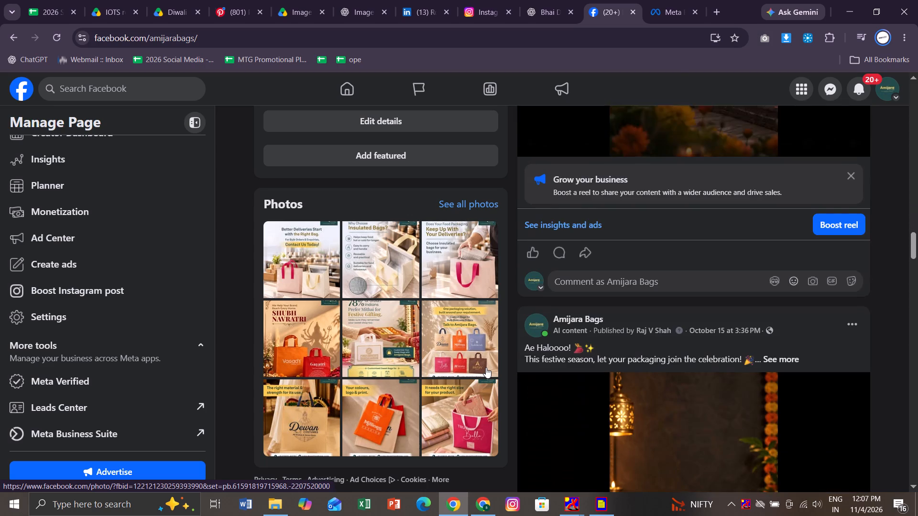
pyautogui.scroll(-20, 486, 367)
pyautogui.scroll(-18, 486, 367)
pyautogui.scroll(-3, 486, 367)
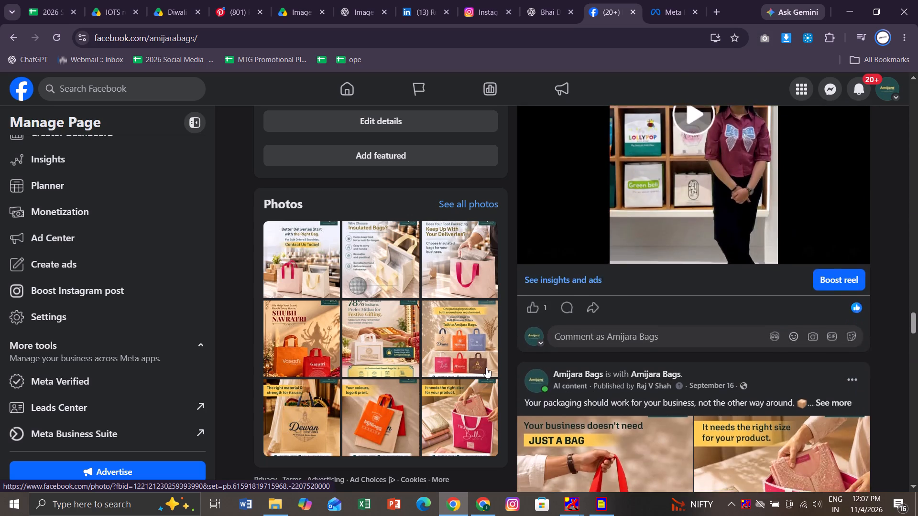
pyautogui.scroll(-9, 486, 367)
pyautogui.scroll(17, 486, 367)
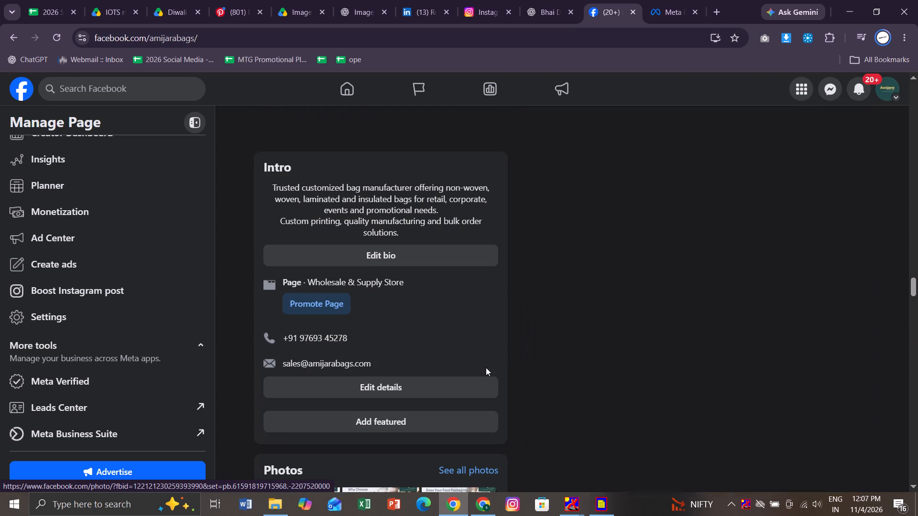
pyautogui.scroll(20, 486, 367)
pyautogui.scroll(20, 486, 367)
pyautogui.scroll(15, 486, 367)
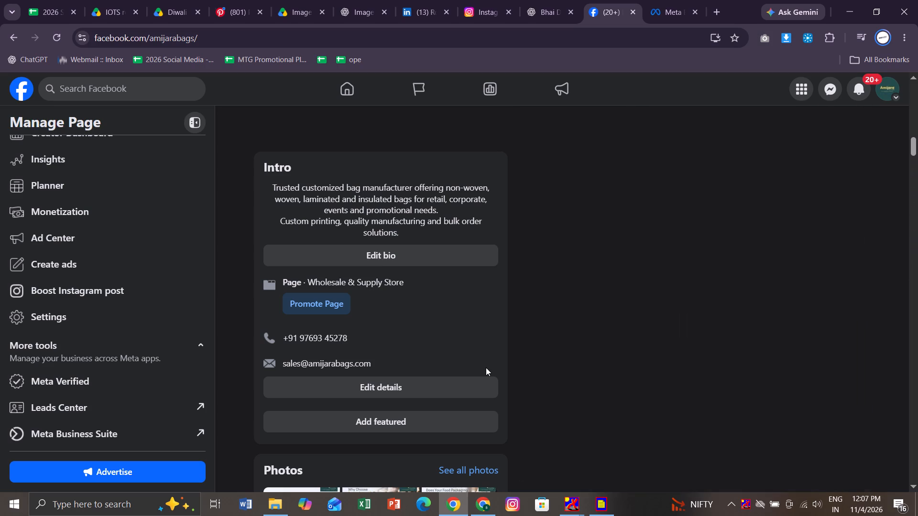
pyautogui.scroll(19, 486, 367)
pyautogui.scroll(-8, 486, 367)
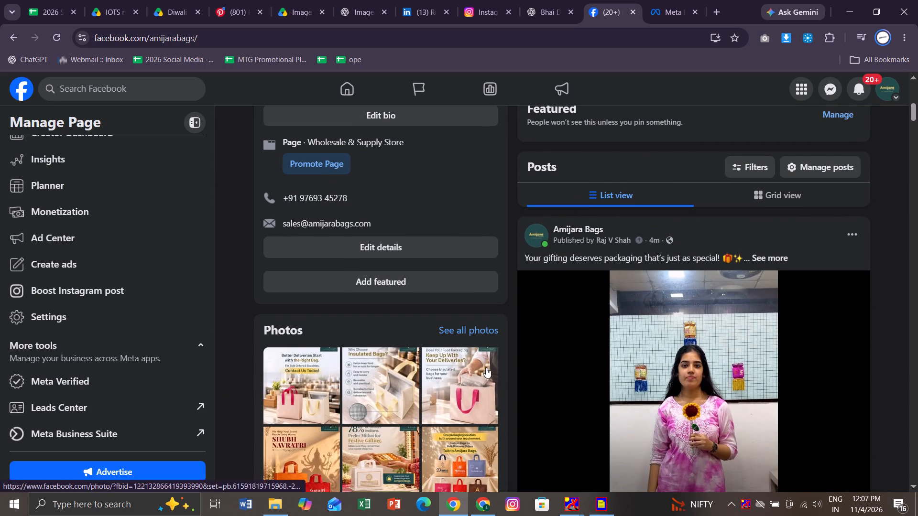
# Reload the Facebook page and look for the Diwali mithai reel there and among Meta Business Suite's recent posts and reels.
pyautogui.click(58, 35)
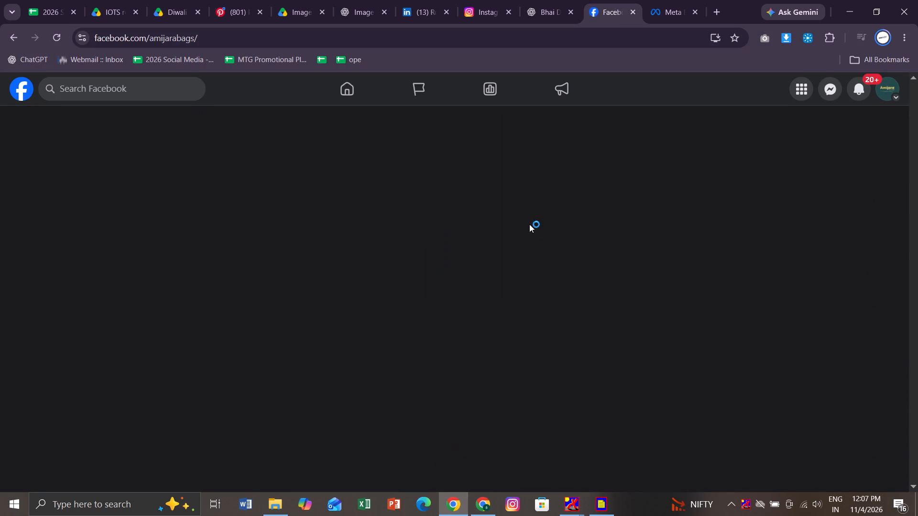
pyautogui.scroll(-2, 616, 235)
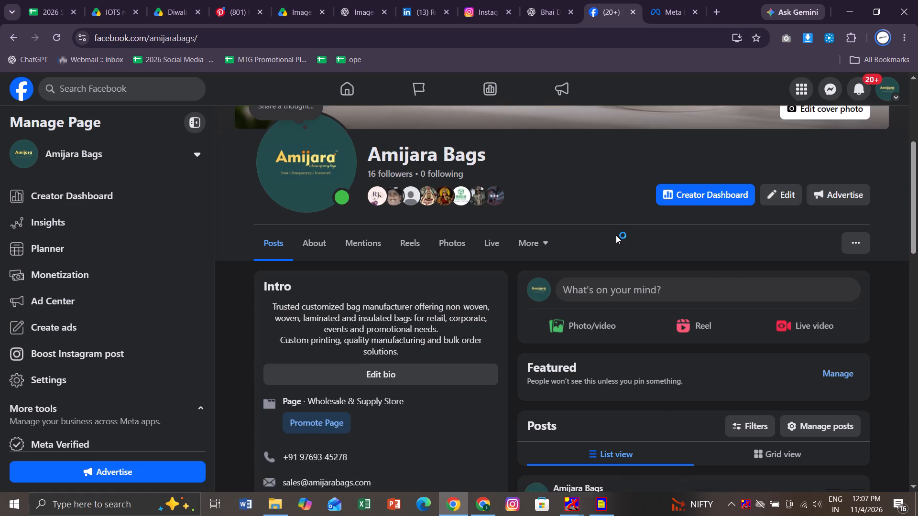
pyautogui.scroll(-8, 616, 235)
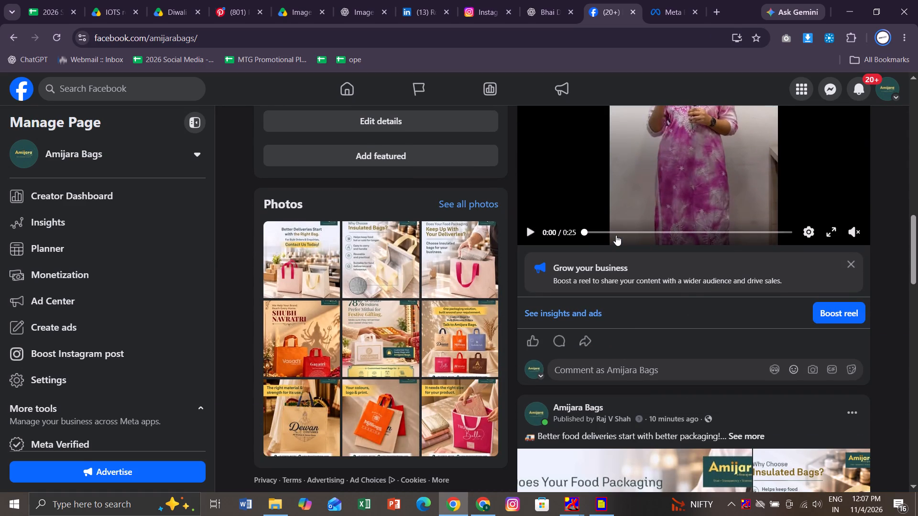
pyautogui.scroll(2, 616, 235)
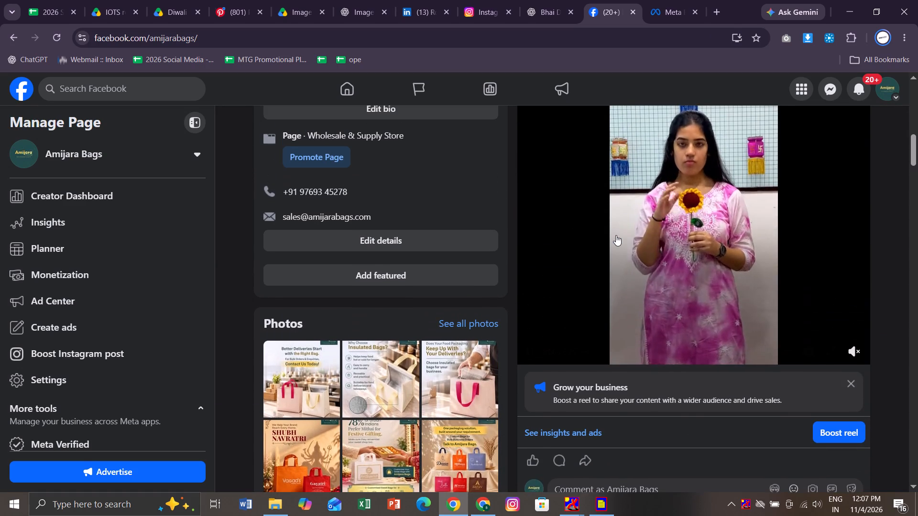
pyautogui.scroll(3, 616, 235)
pyautogui.click(664, 8)
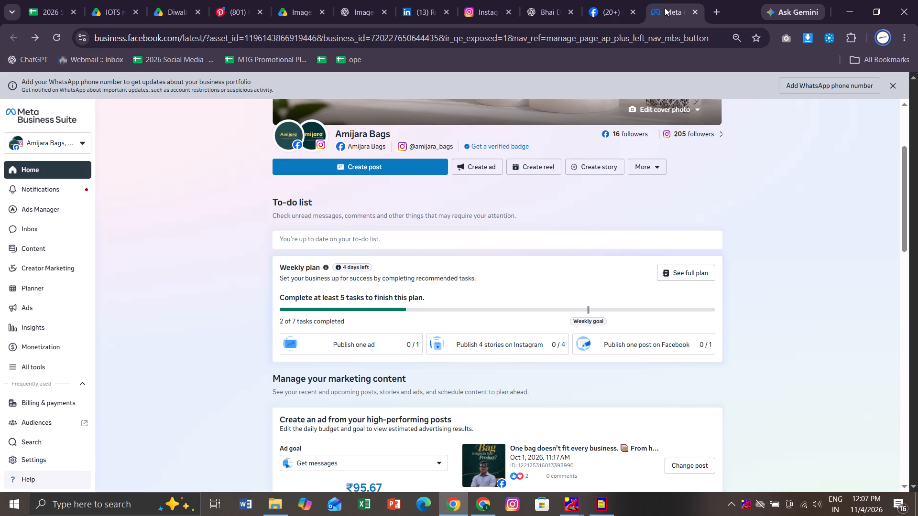
pyautogui.scroll(-4, 530, 215)
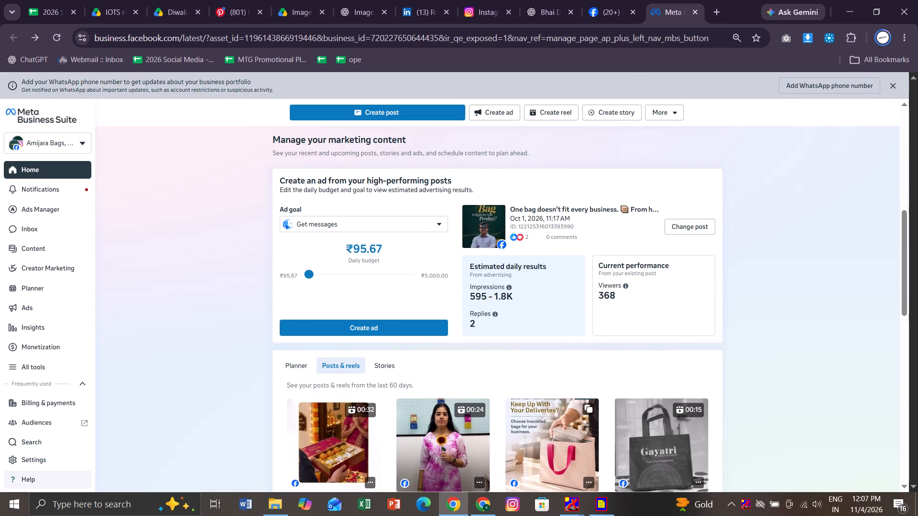
pyautogui.scroll(1, 530, 215)
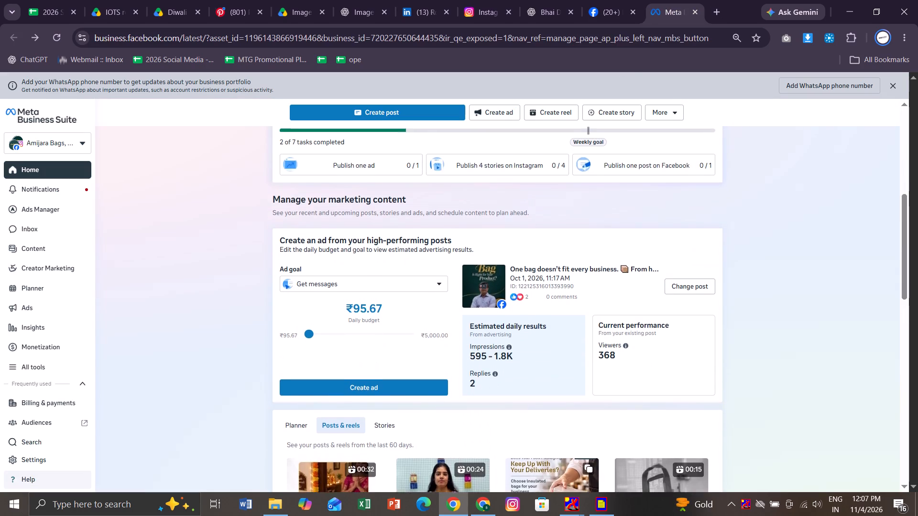
pyautogui.scroll(6, 530, 215)
# Return to the Amijara Bags Facebook page, reload it and check the newest post at the top of the feed.
pyautogui.click(609, 19)
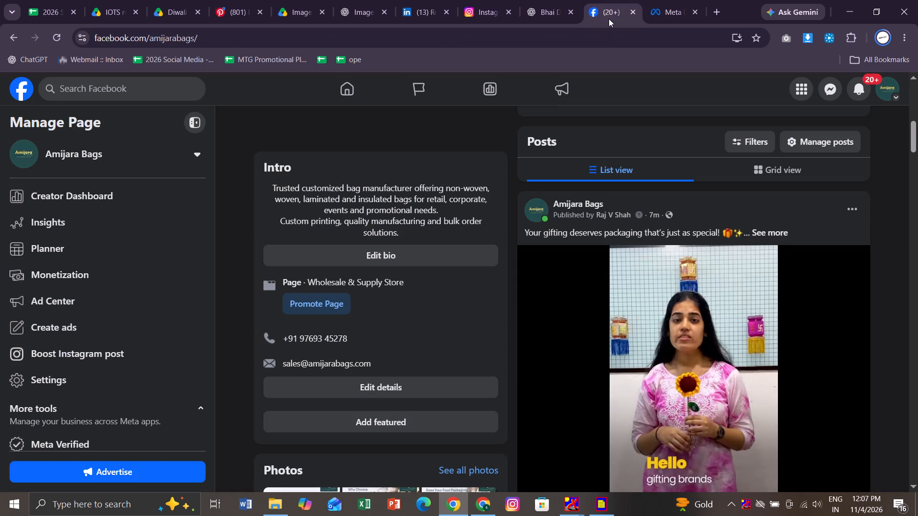
pyautogui.click(58, 38)
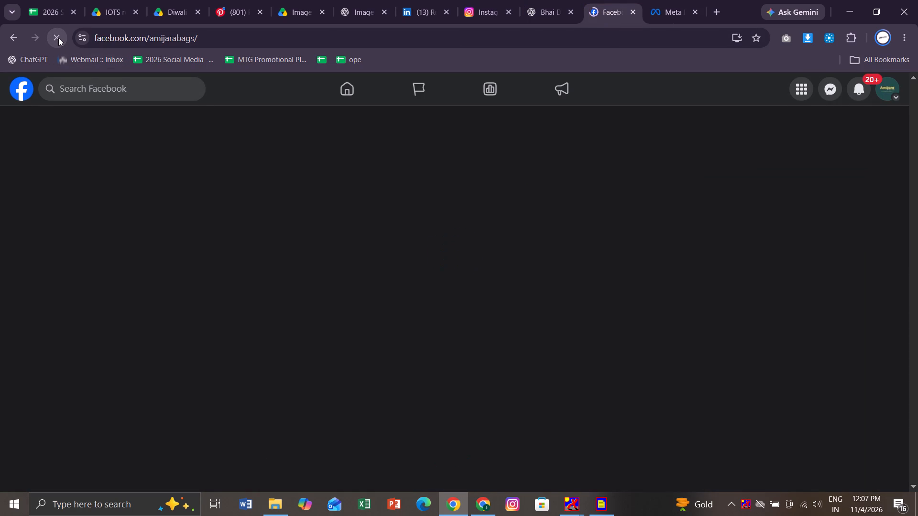
pyautogui.scroll(-1, 554, 245)
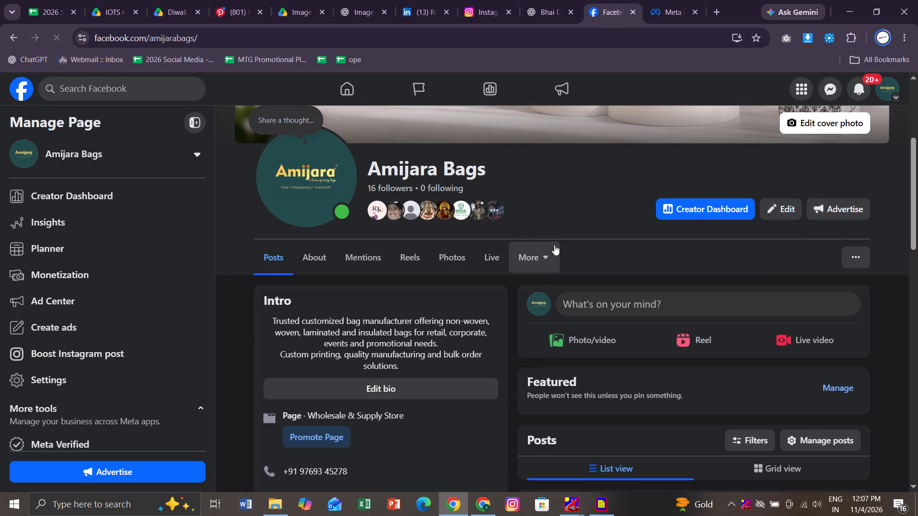
pyautogui.scroll(-7, 554, 245)
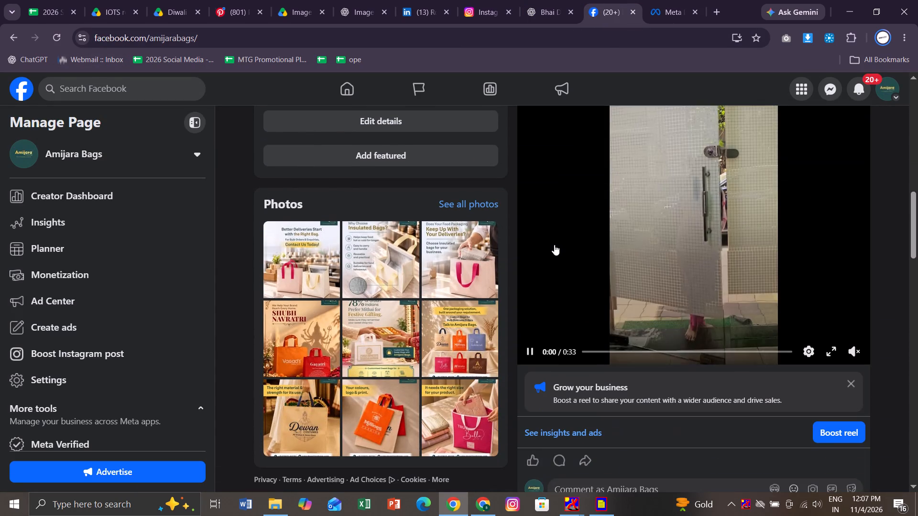
pyautogui.scroll(3, 554, 245)
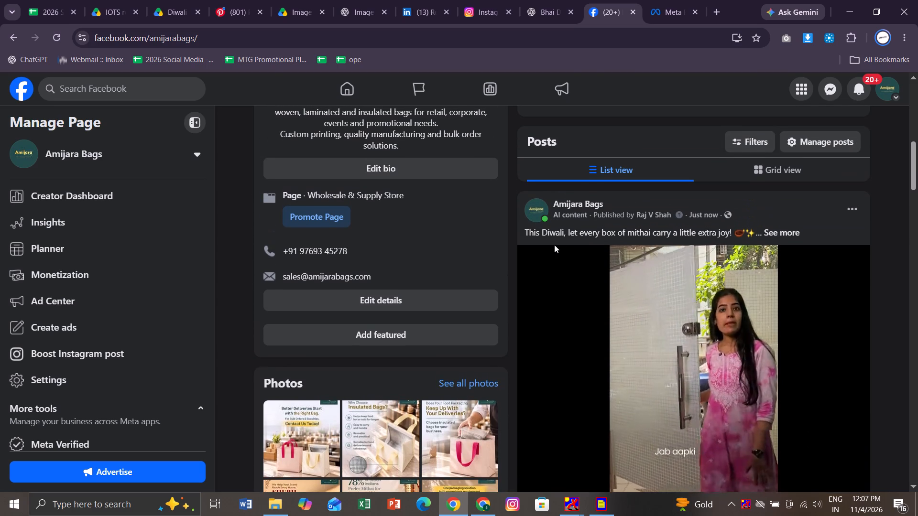
pyautogui.scroll(3, 674, 187)
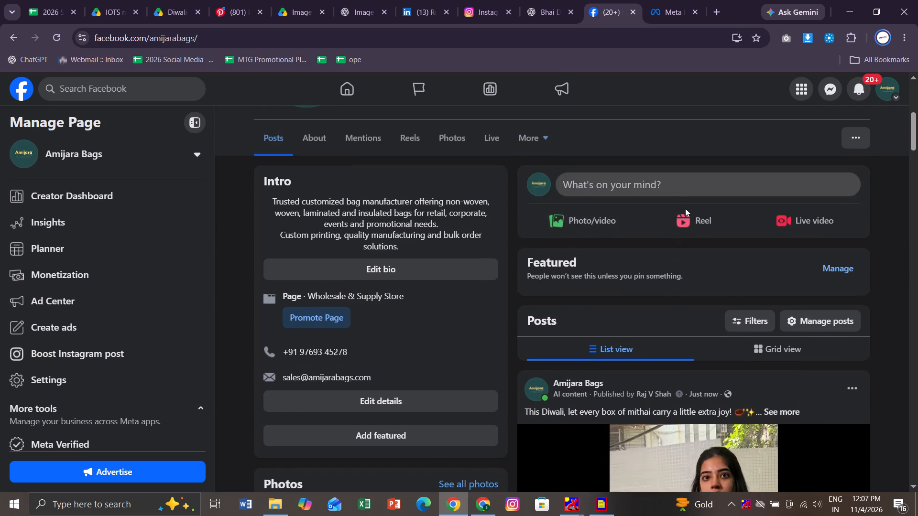
# Create a new reel on the Facebook page from the "Amijara Bags Zipper Pouches Reel" video and continue to the reel settings.
pyautogui.click(685, 223)
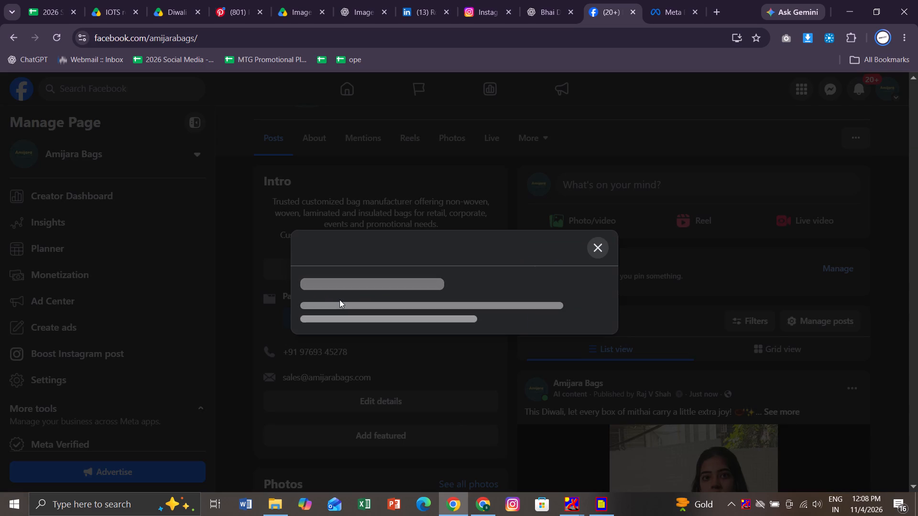
pyautogui.click(161, 452)
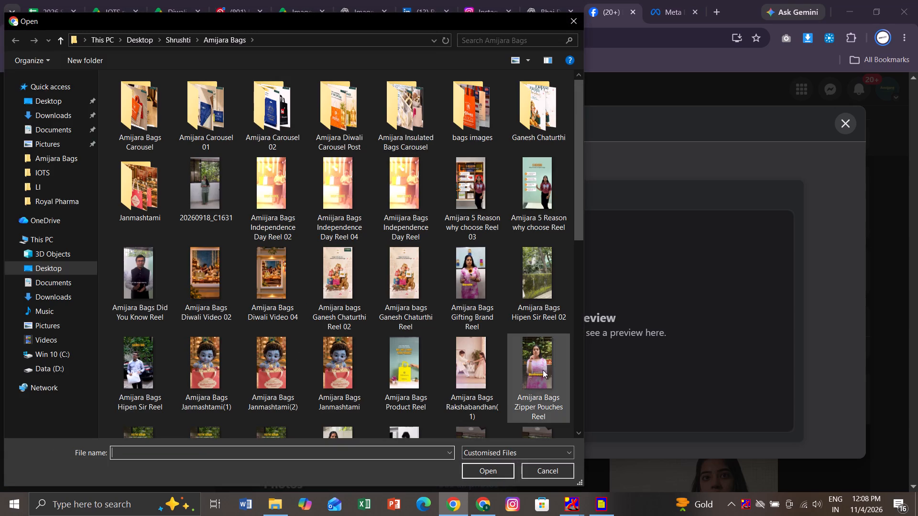
pyautogui.click(533, 374)
pyautogui.click(492, 470)
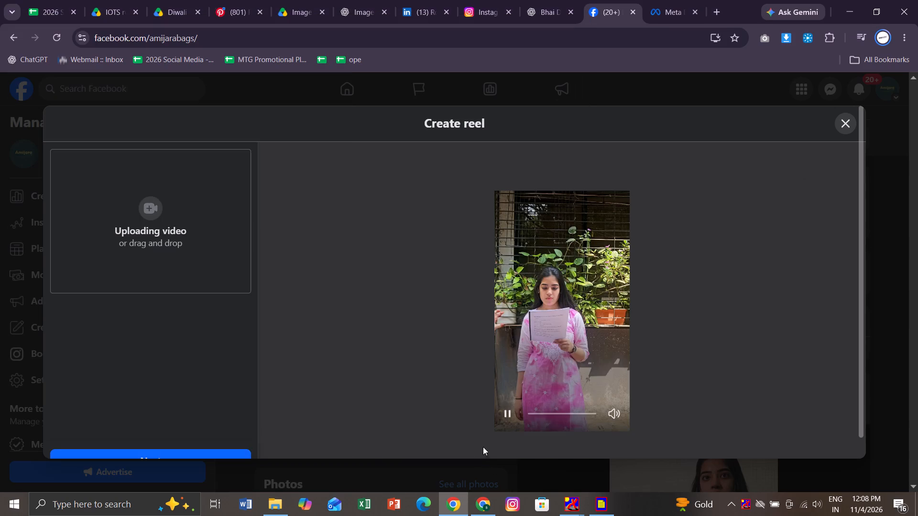
pyautogui.click(175, 456)
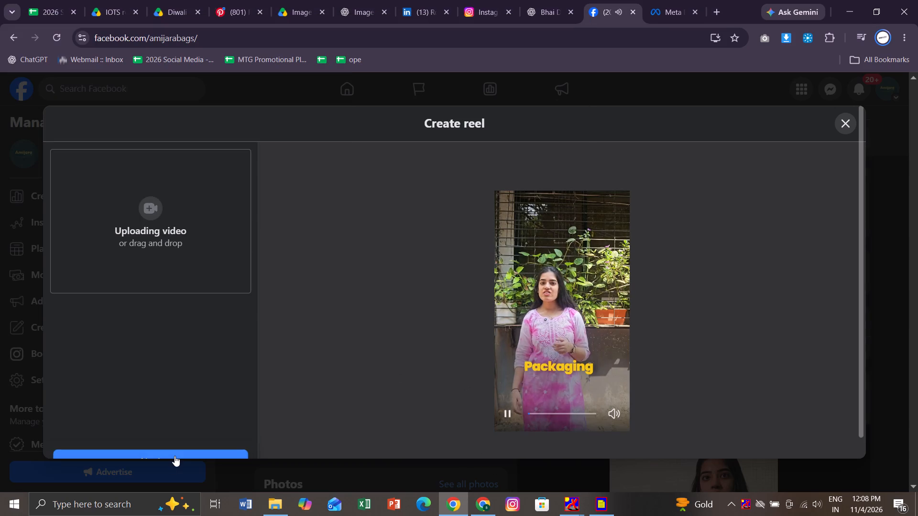
pyautogui.click(175, 456)
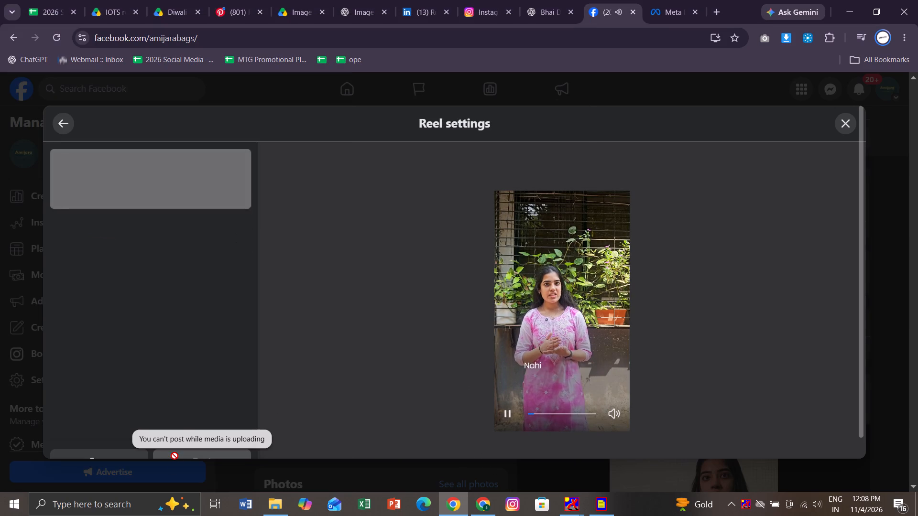
# Switch to the Instagram window, find the zipper pouches reel and copy its full caption with hashtags, then pause that reel.
pyautogui.hotkey('alt', 'Tab')
pyautogui.click(448, 215)
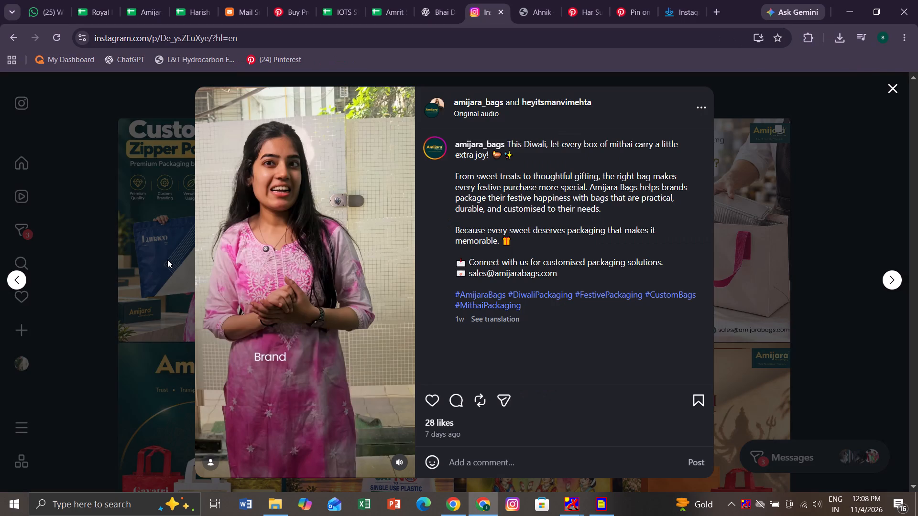
pyautogui.click(167, 259)
pyautogui.click(167, 259)
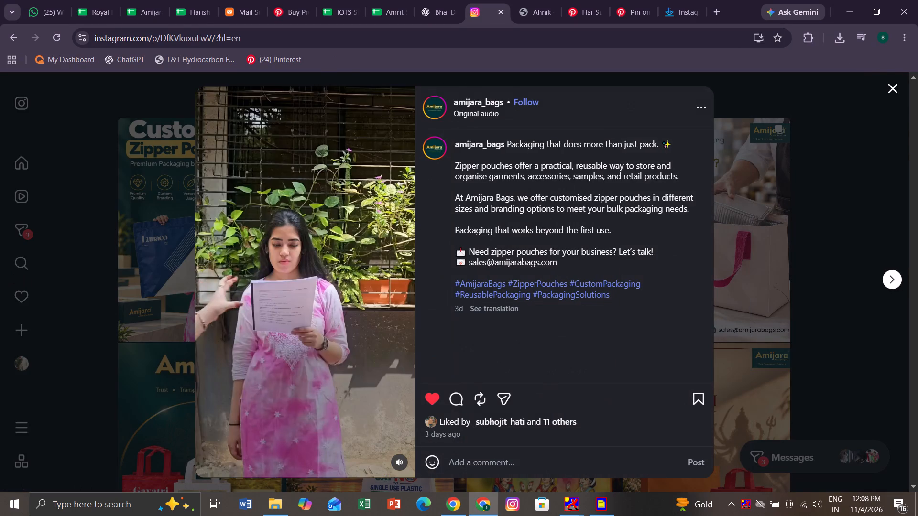
pyautogui.moveTo(506, 144); pyautogui.dragTo(590, 271)
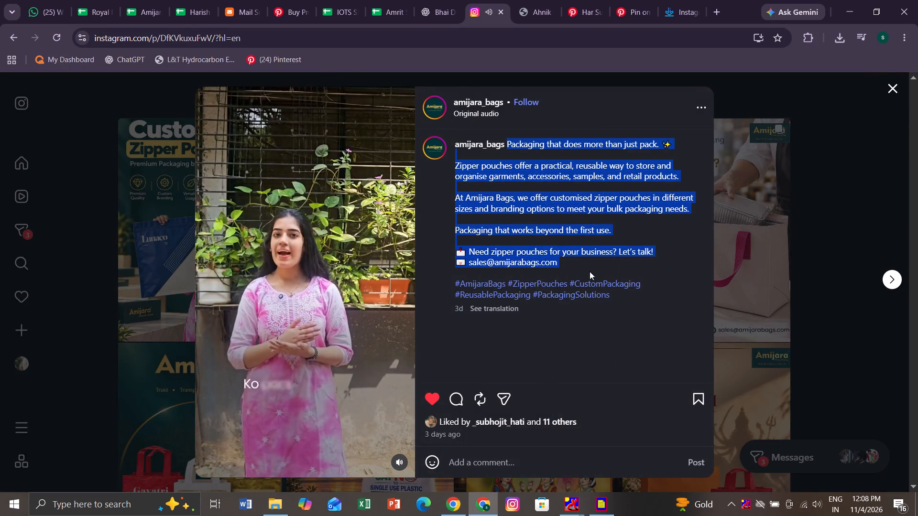
pyautogui.moveTo(590, 271); pyautogui.dragTo(616, 298)
pyautogui.hotkey('ctrl', 'c')
pyautogui.hotkey('ctrl', 'c')
pyautogui.click(323, 238)
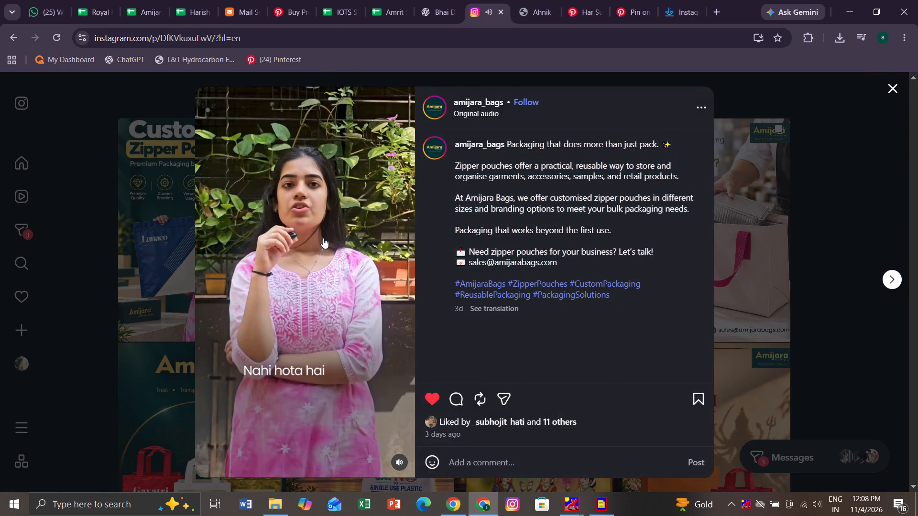
# Back in the Facebook reel settings, pause the preview and paste the zipper pouches caption as description, ending with the suggested #packagingsolutions hashtag.
pyautogui.hotkey('alt', 'Tab')
pyautogui.keyDown('alt'); pyautogui.click(483, 221); pyautogui.keyUp('alt')
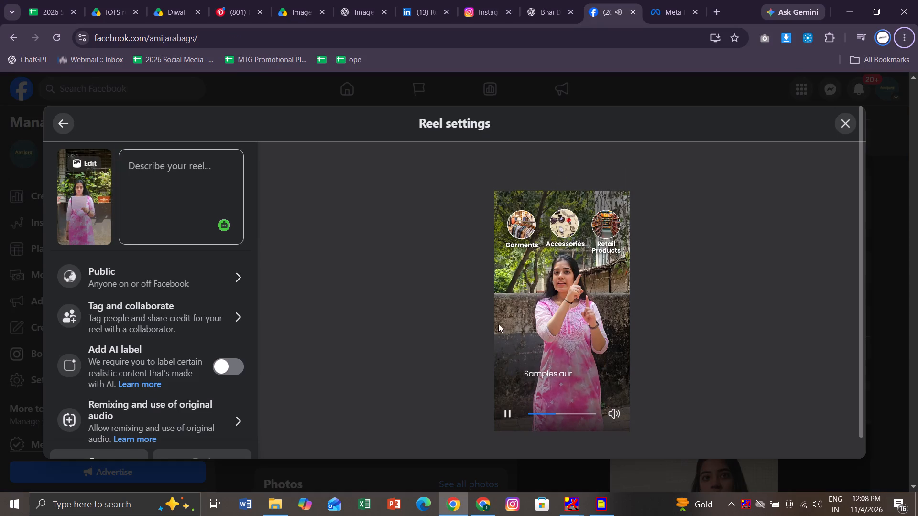
pyautogui.click(506, 409)
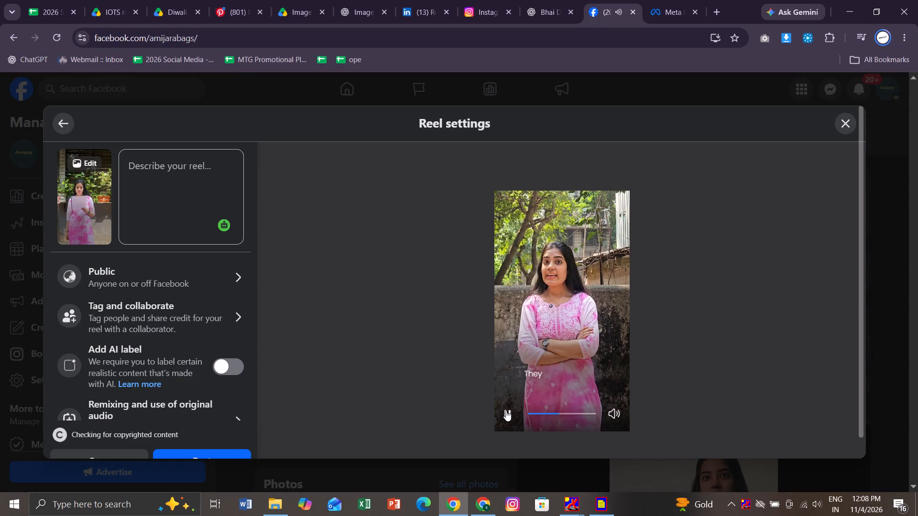
pyautogui.click(194, 174)
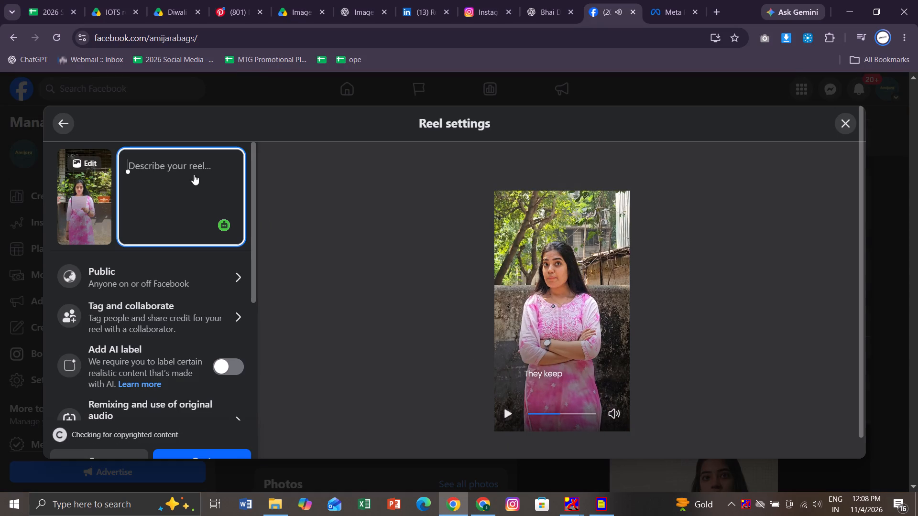
pyautogui.hotkey('ctrl', 'v')
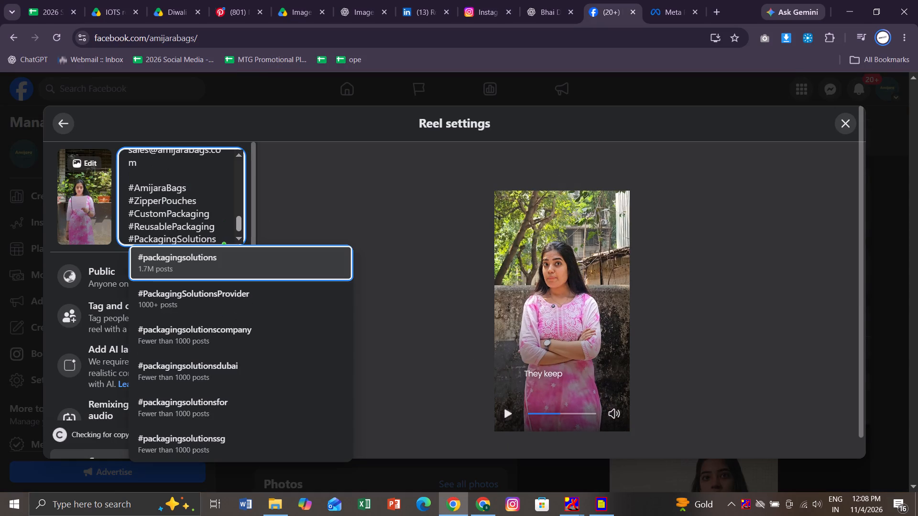
pyautogui.click(214, 251)
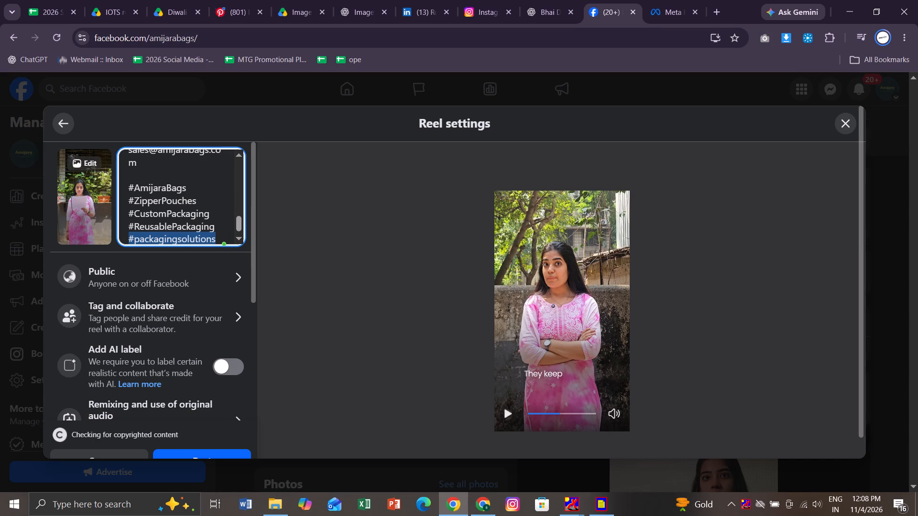
# Review the remaining reel settings, wait for the copyright check and publish the zipper pouches reel immediately as a public post.
pyautogui.scroll(-4, 215, 243)
pyautogui.scroll(-4, 165, 337)
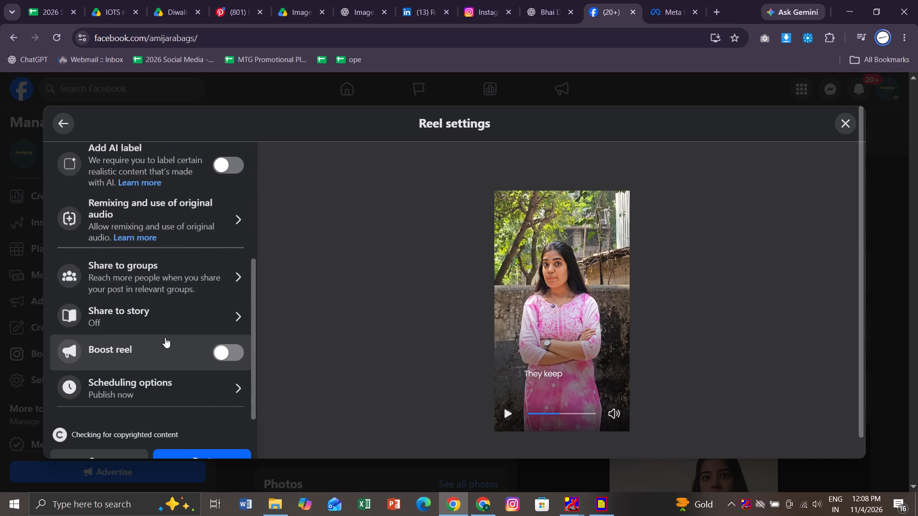
pyautogui.scroll(-2, 165, 337)
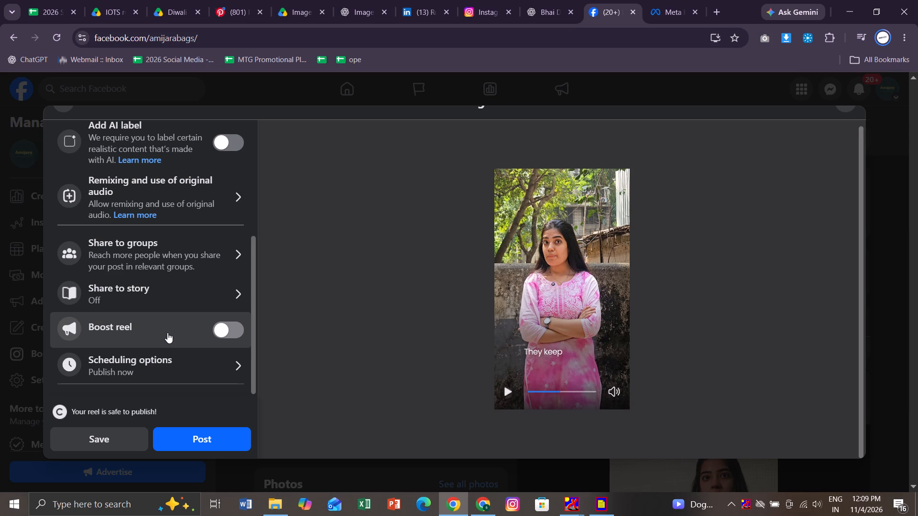
pyautogui.scroll(-1, 167, 333)
pyautogui.click(216, 437)
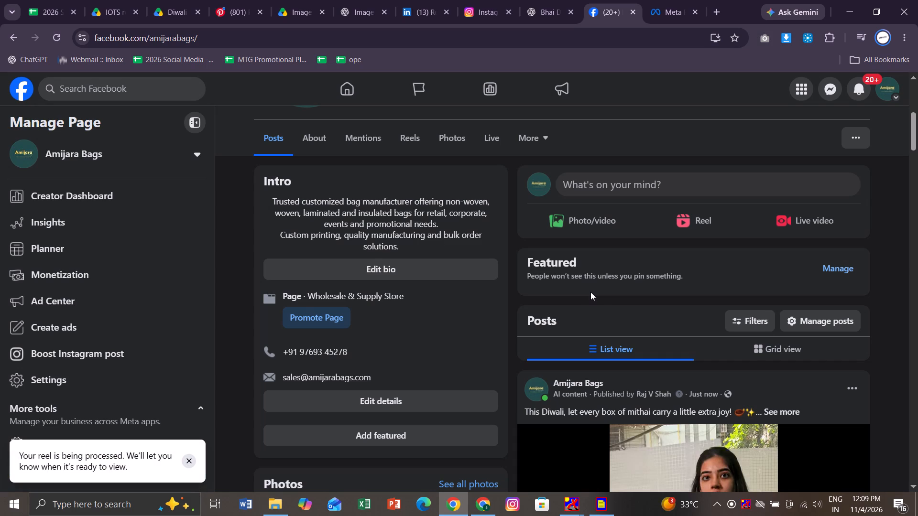
# Look through the Amijara Bags Facebook page's feed for the zipper pouches reel.
pyautogui.scroll(-3, 590, 292)
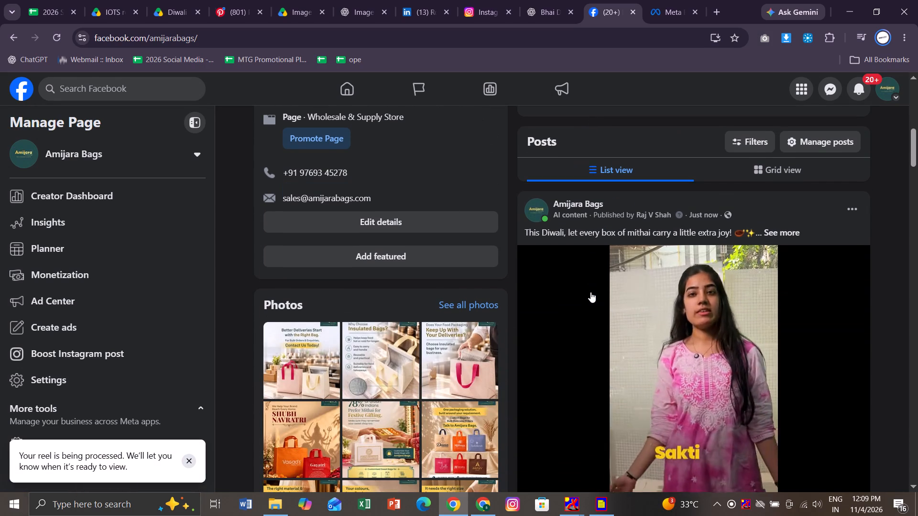
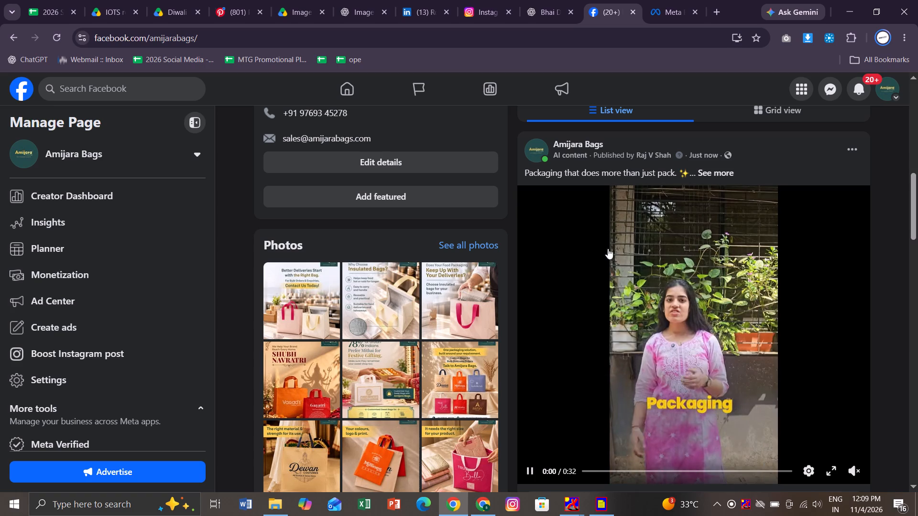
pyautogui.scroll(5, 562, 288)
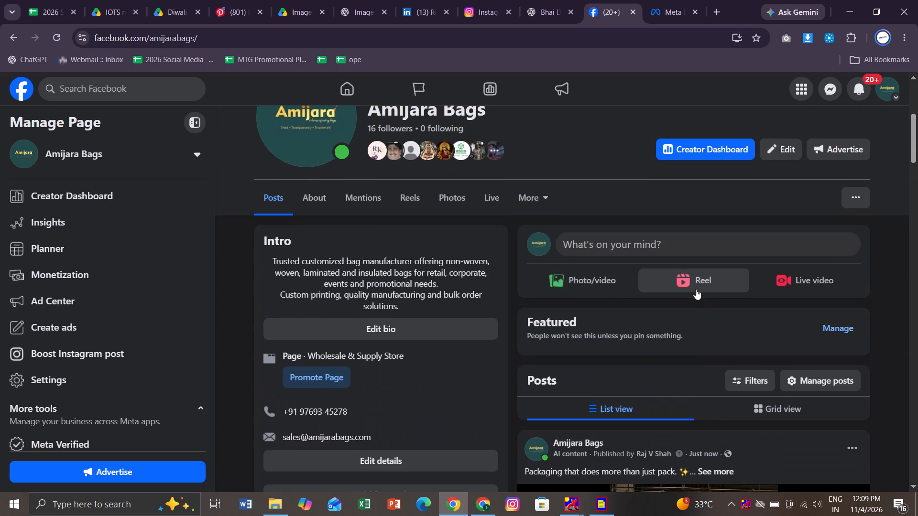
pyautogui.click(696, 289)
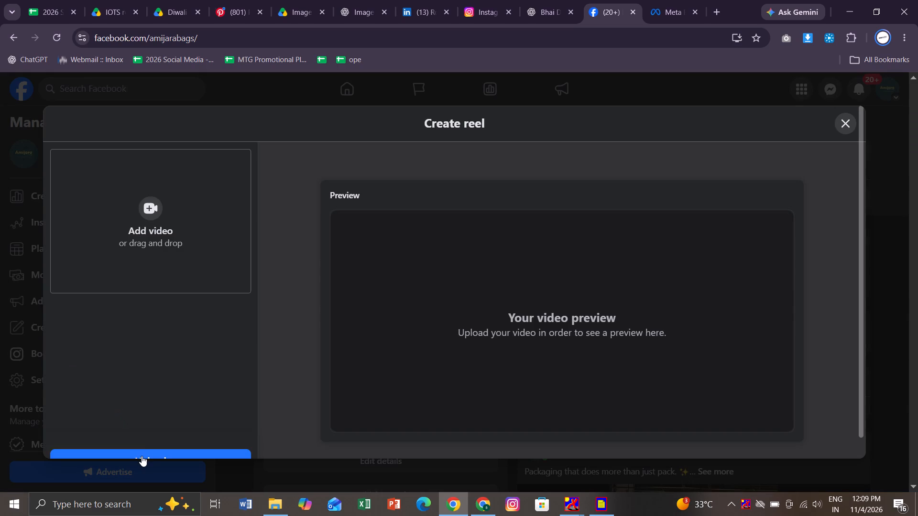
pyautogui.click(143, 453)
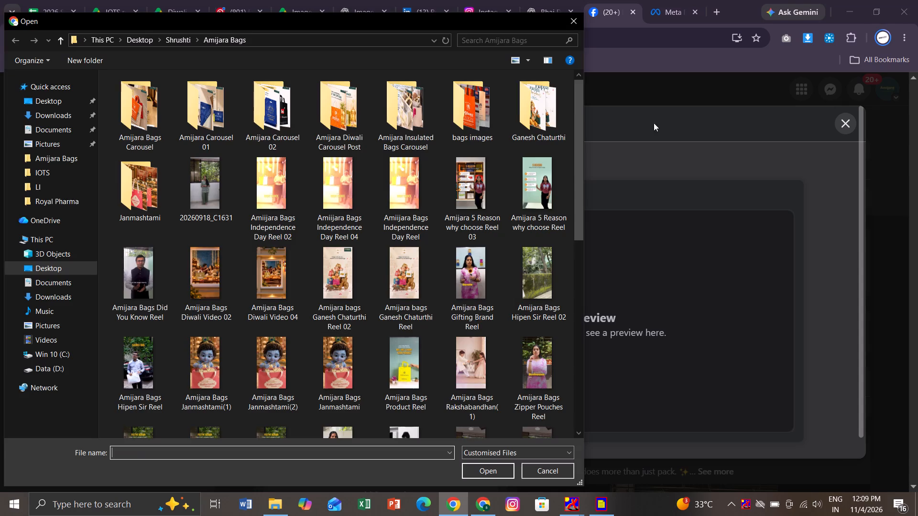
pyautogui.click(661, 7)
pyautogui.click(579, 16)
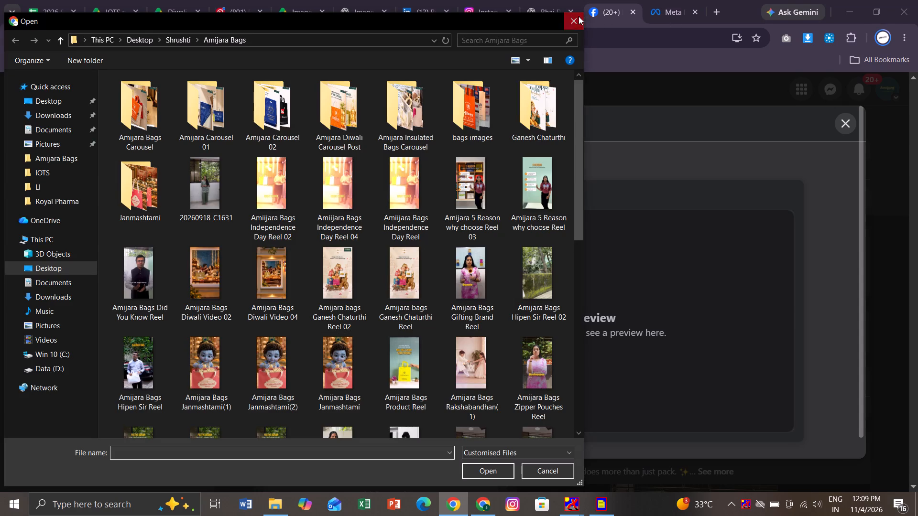
# Switch to Meta Business Suite and check the Planner calendar for the current week and the week of November 8–14.
pyautogui.click(664, 8)
pyautogui.scroll(-3, 562, 260)
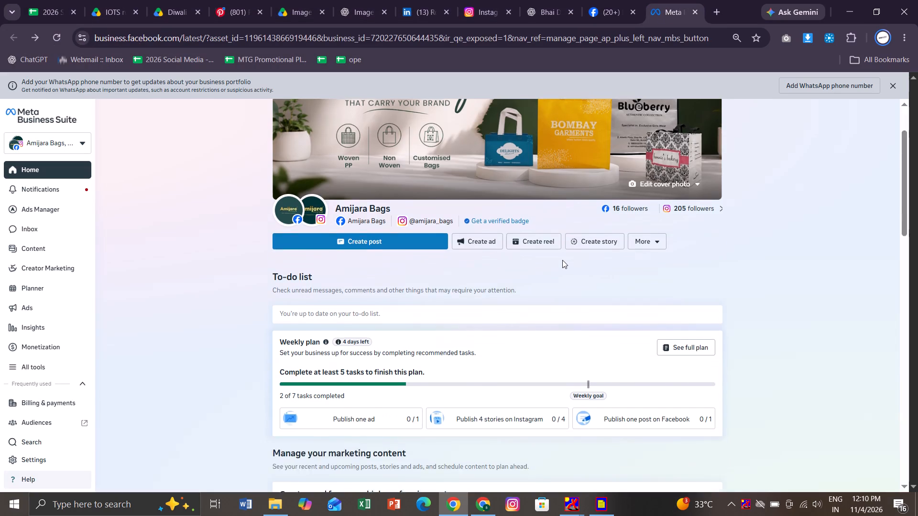
pyautogui.click(39, 293)
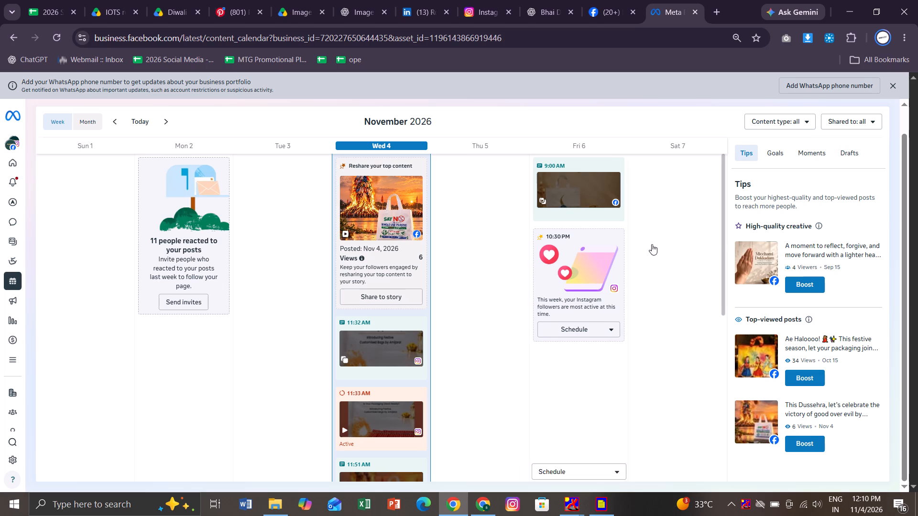
pyautogui.click(167, 121)
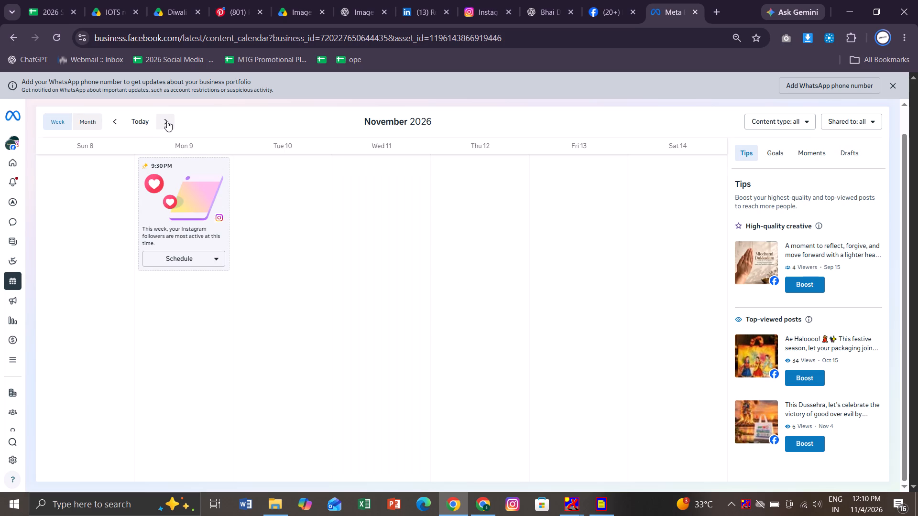
pyautogui.scroll(-5, 71, 225)
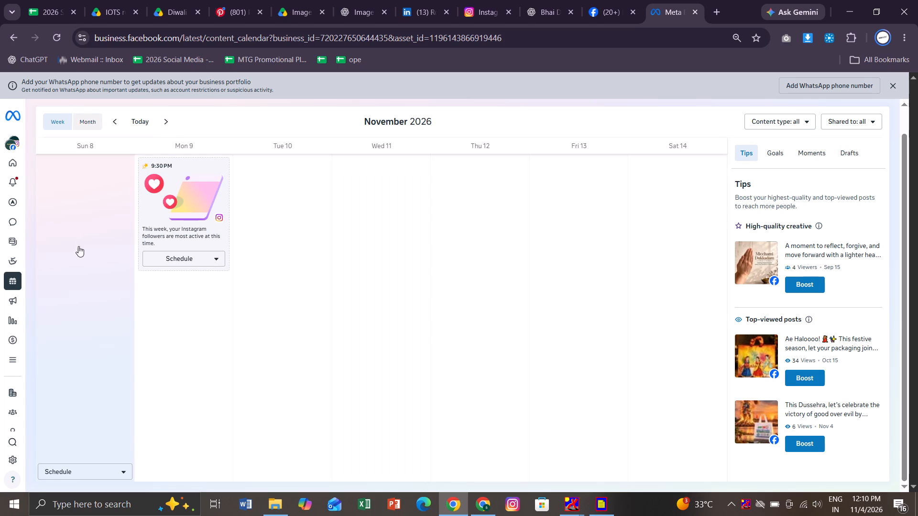
pyautogui.scroll(6, 87, 260)
pyautogui.scroll(-5, 87, 260)
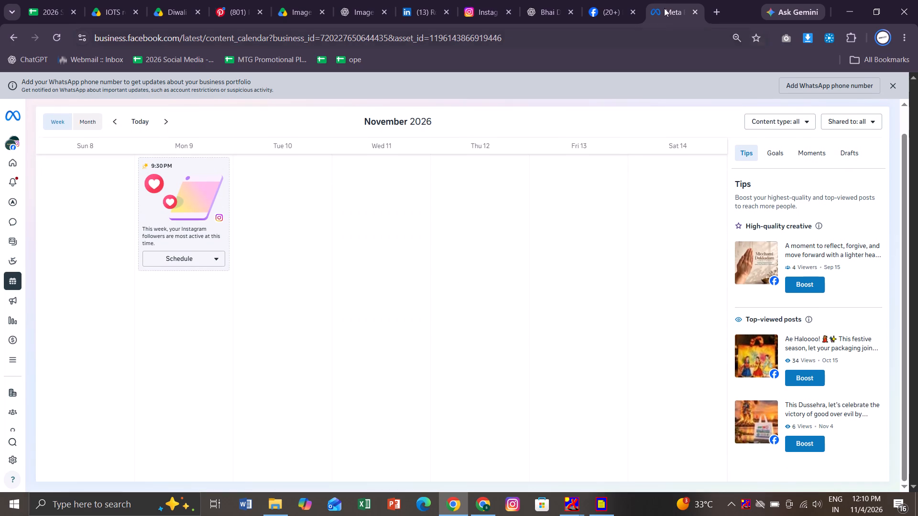
pyautogui.click(20, 37)
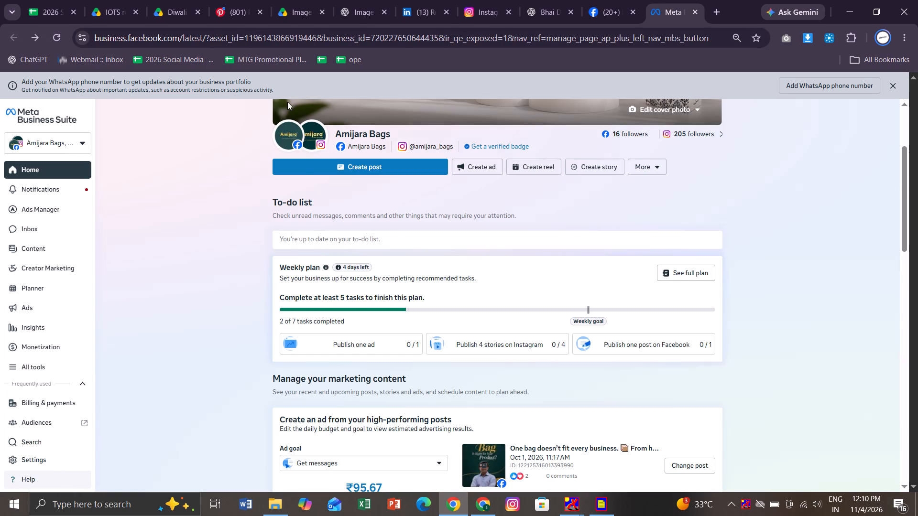
pyautogui.click(514, 195)
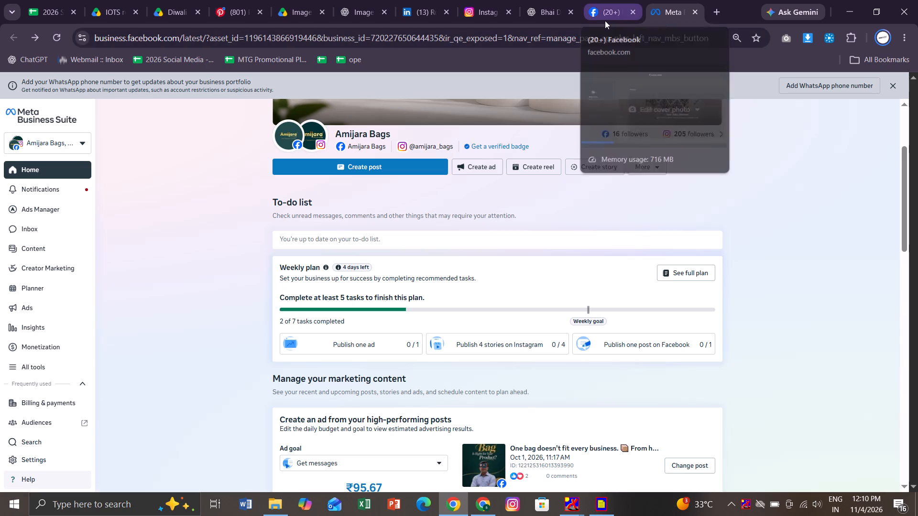
# Start a scheduled post from the Planner for Nov 8, 2026, and set its Facebook time to 09:00 AM.
pyautogui.click(673, 11)
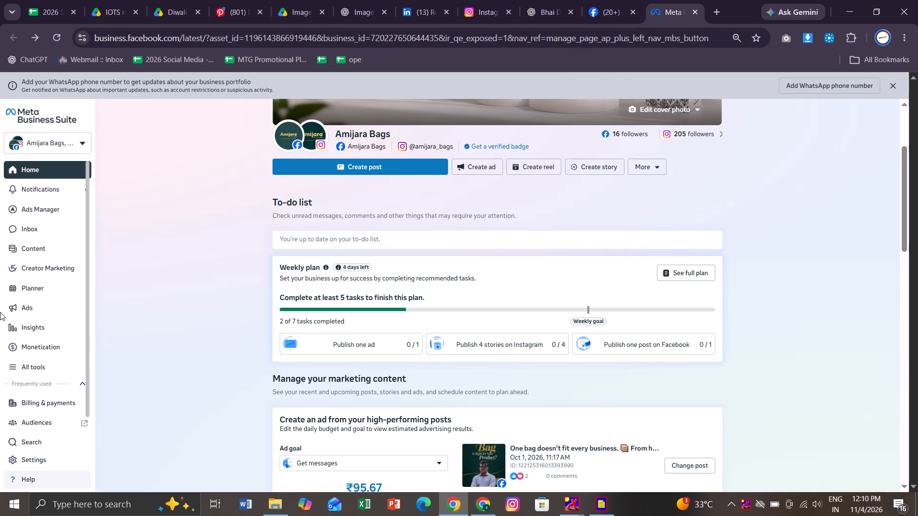
pyautogui.click(34, 286)
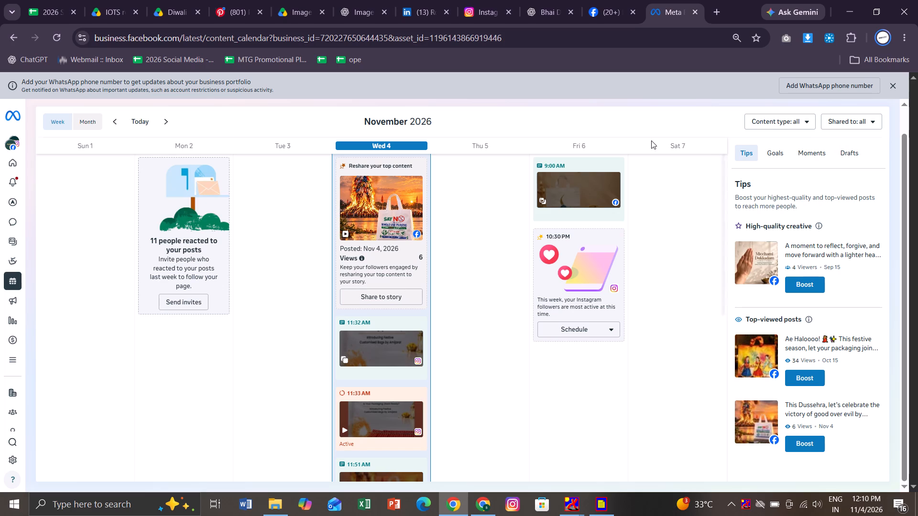
pyautogui.click(165, 117)
pyautogui.click(78, 170)
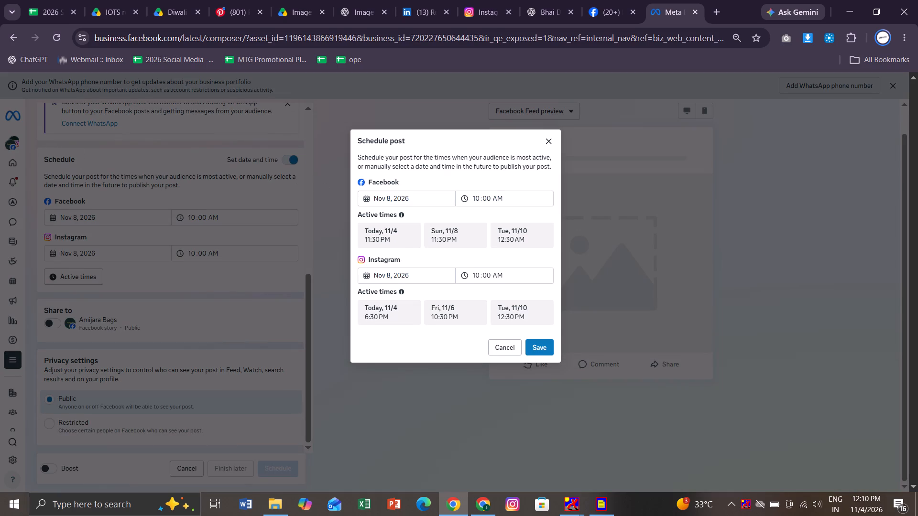
pyautogui.click(478, 196)
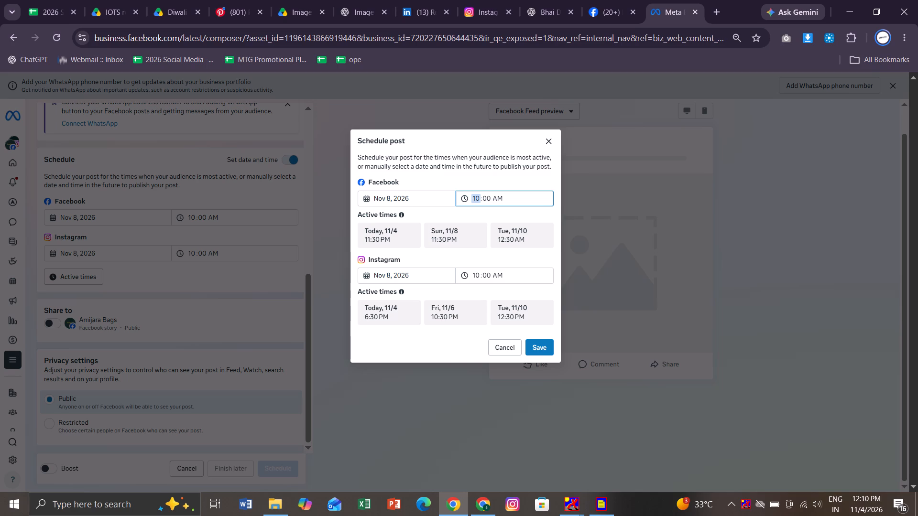
pyautogui.press('BackSpace')
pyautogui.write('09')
pyautogui.click(530, 347)
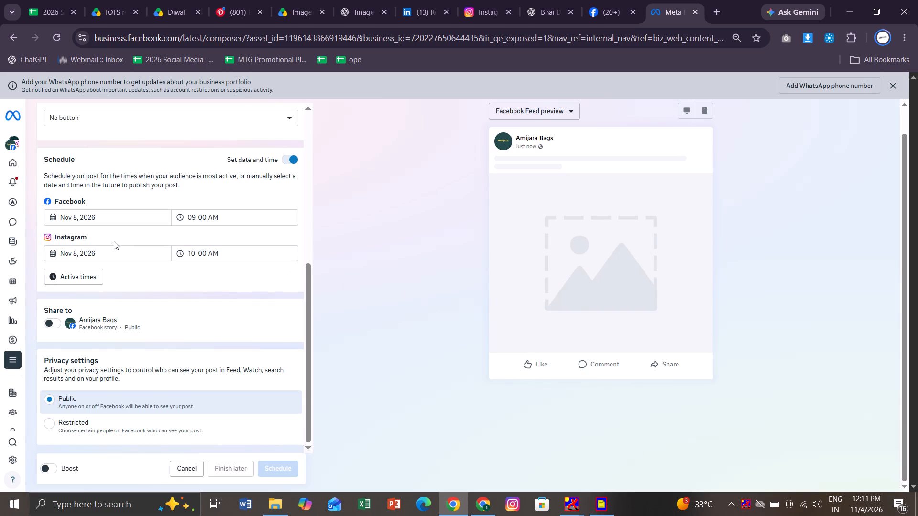
# Limit the post's destination to the Amijara Bags Facebook page by deselecting the amijara_bags Instagram account.
pyautogui.scroll(5, 238, 237)
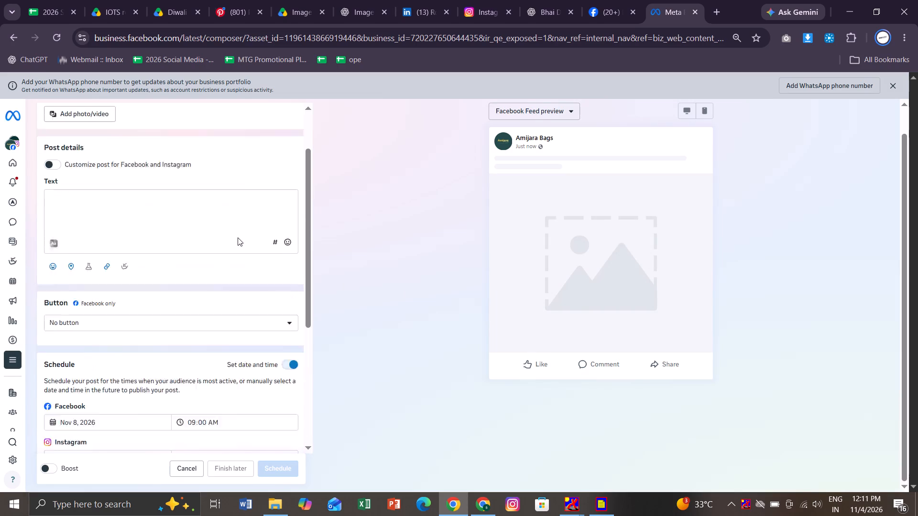
pyautogui.scroll(3, 238, 237)
pyautogui.click(253, 143)
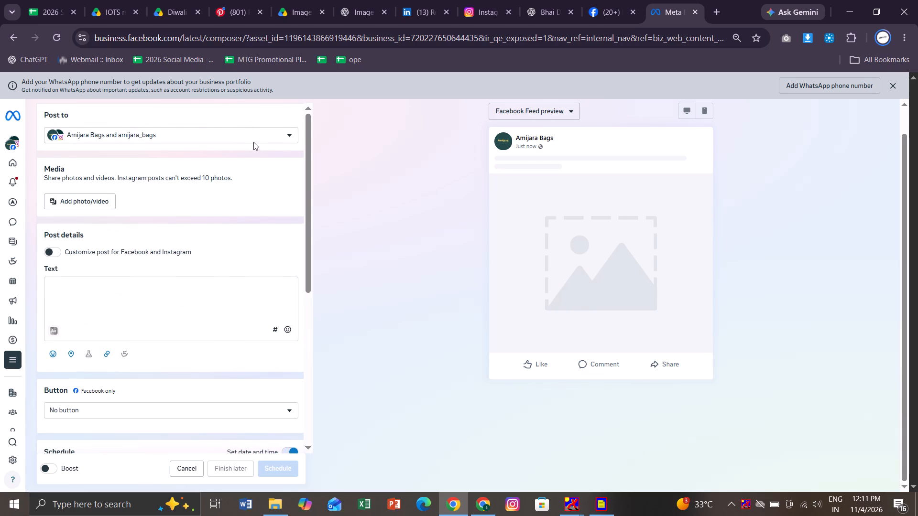
pyautogui.click(254, 140)
pyautogui.click(54, 189)
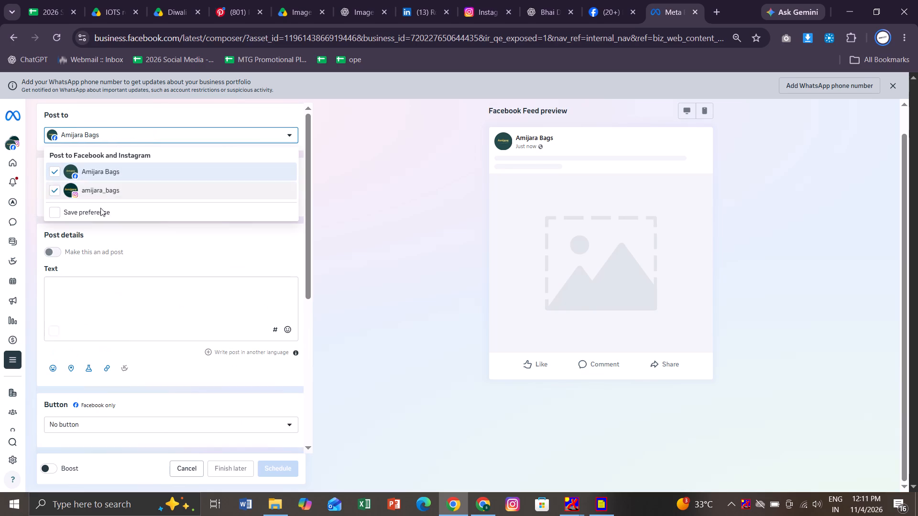
pyautogui.click(368, 236)
# Look over the post's settings and open the file selection for adding a photo or video from the Amijara Bags folder.
pyautogui.scroll(-2, 200, 240)
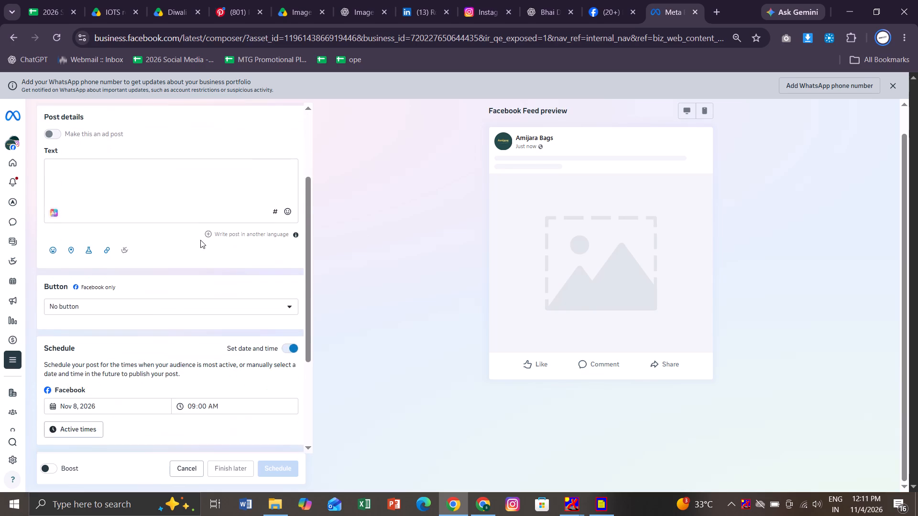
pyautogui.scroll(-1, 200, 240)
pyautogui.scroll(4, 200, 240)
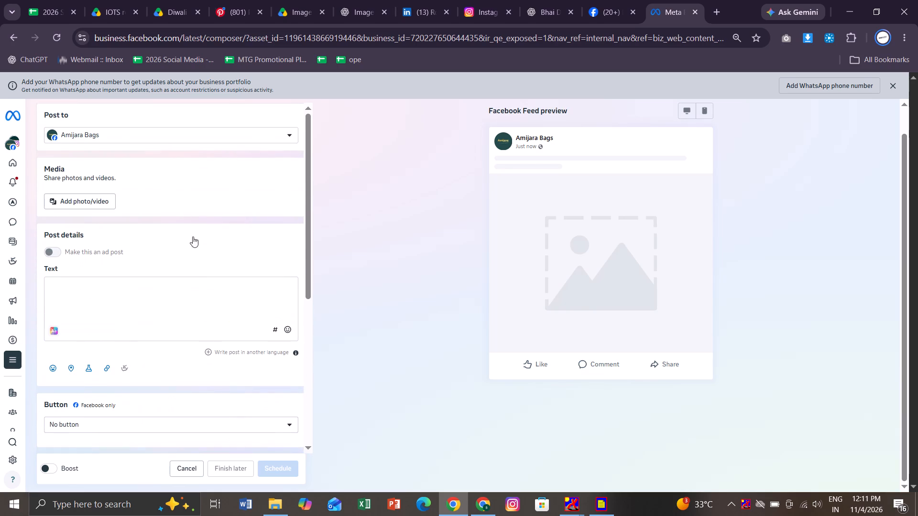
pyautogui.click(66, 200)
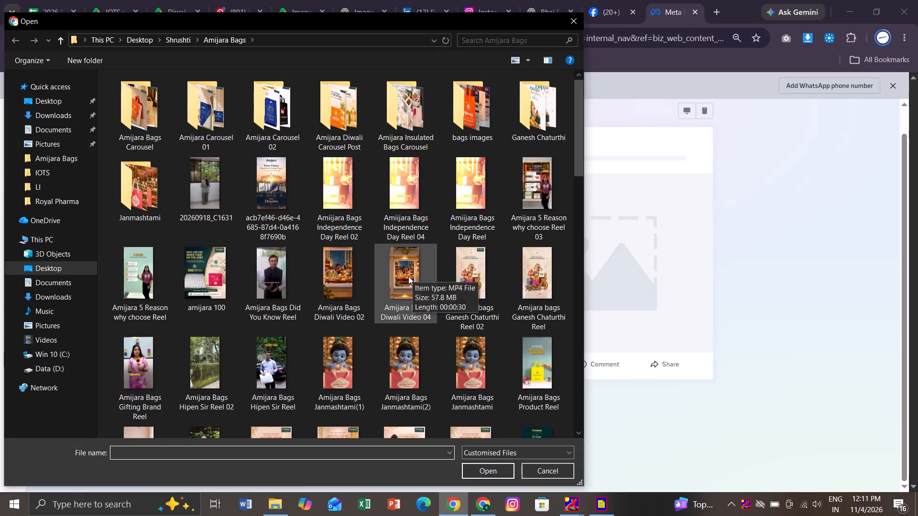
# Upload the Diwali Video 04 file from the Amijara Bags folder as the post's media.
pyautogui.click(408, 276)
pyautogui.click(494, 468)
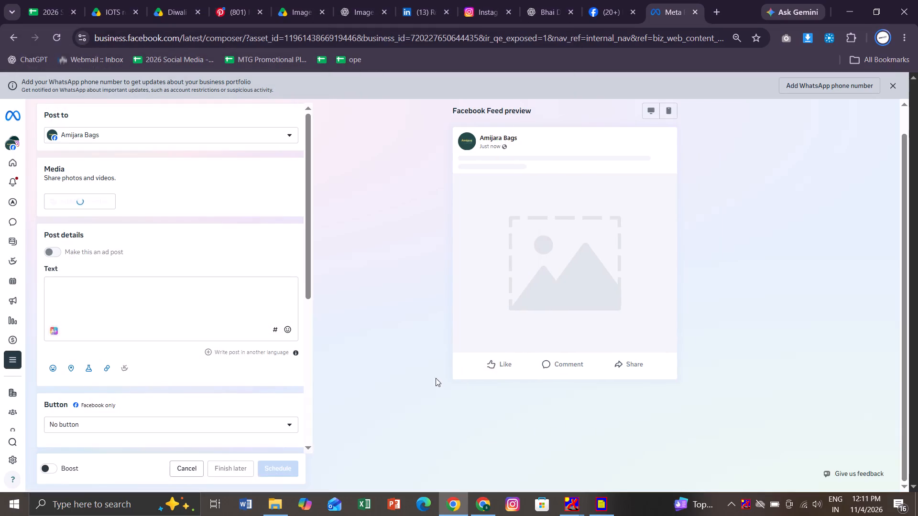
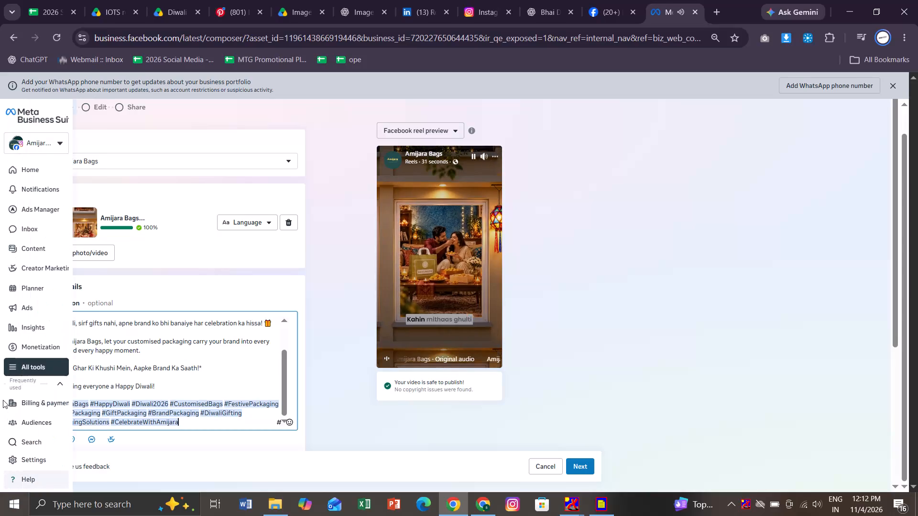
# Remove the asterisks around the line "Har Ghar Ki Khushi Mein, Aapke Brand Ka Saath!" in the reel description.
pyautogui.click(208, 367)
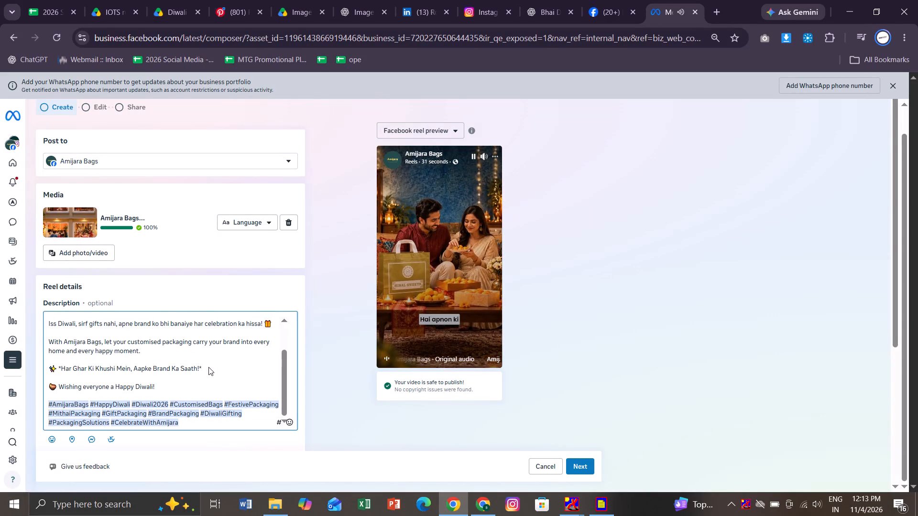
pyautogui.press('BackSpace')
pyautogui.click(61, 369)
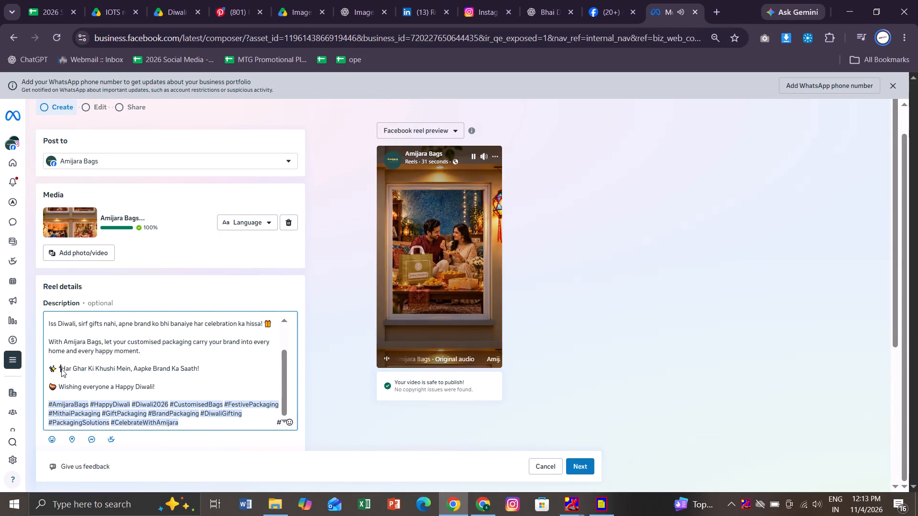
pyautogui.press('BackSpace')
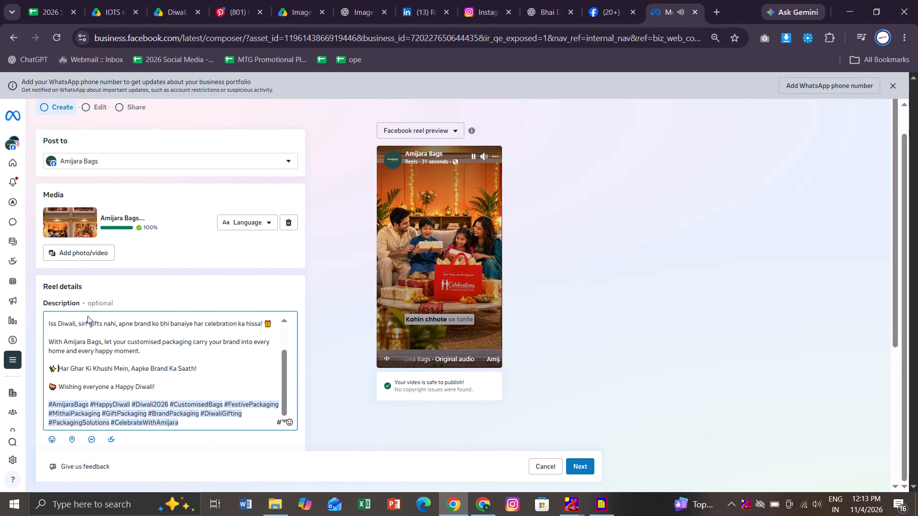
# Choose the middle of the three suggested thumbnails that show four window scenes together, near the end of the suggestions.
pyautogui.scroll(-5, 98, 317)
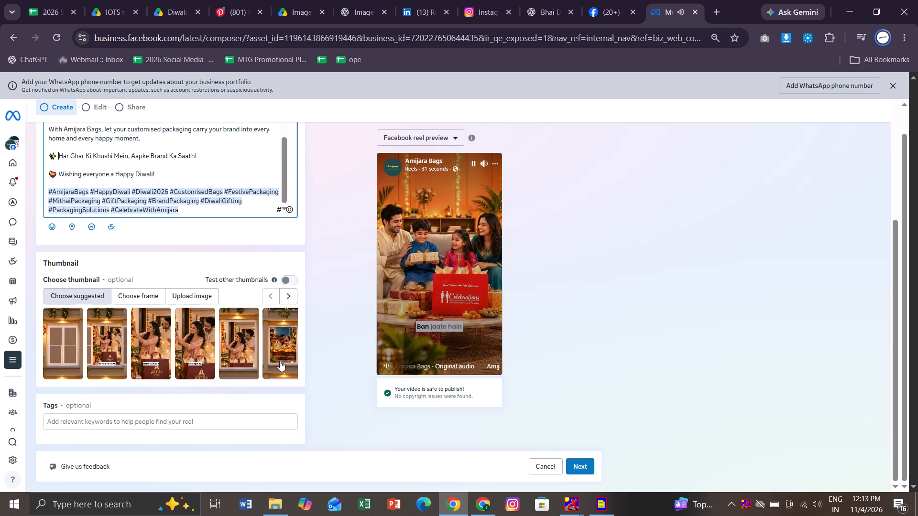
pyautogui.click(267, 361)
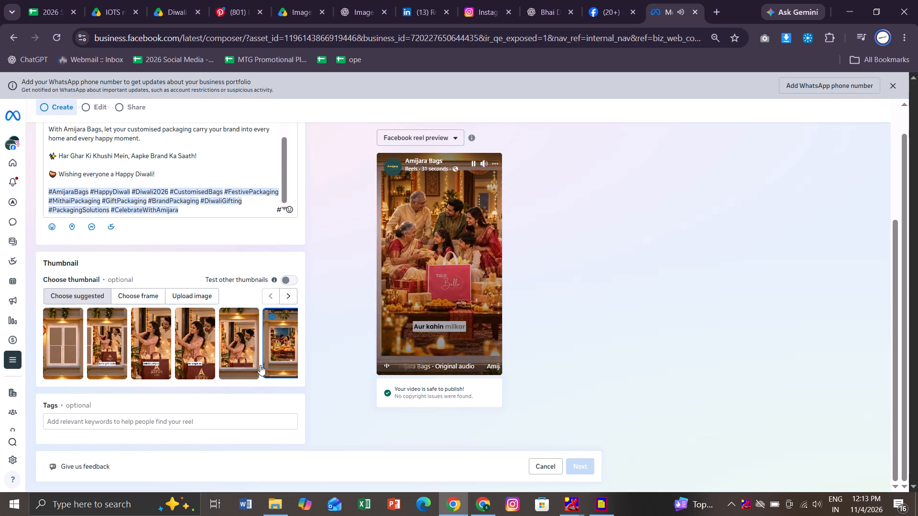
pyautogui.moveTo(261, 365); pyautogui.dragTo(184, 362)
pyautogui.click(287, 297)
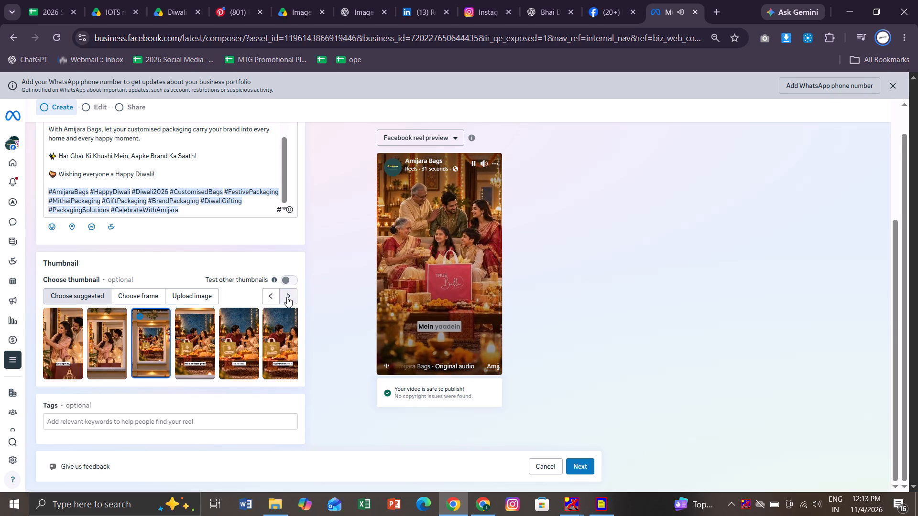
pyautogui.click(287, 297)
pyautogui.click(286, 297)
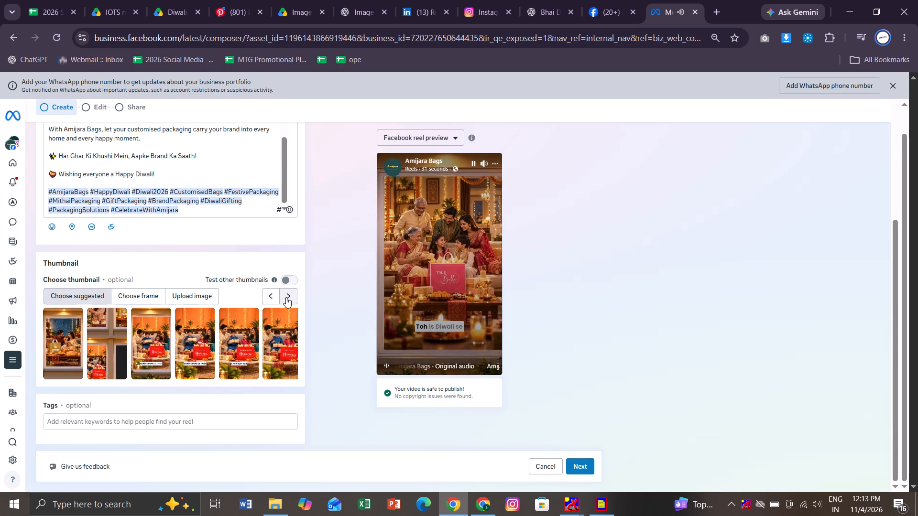
pyautogui.click(286, 297)
pyautogui.click(286, 297)
pyautogui.click(286, 297)
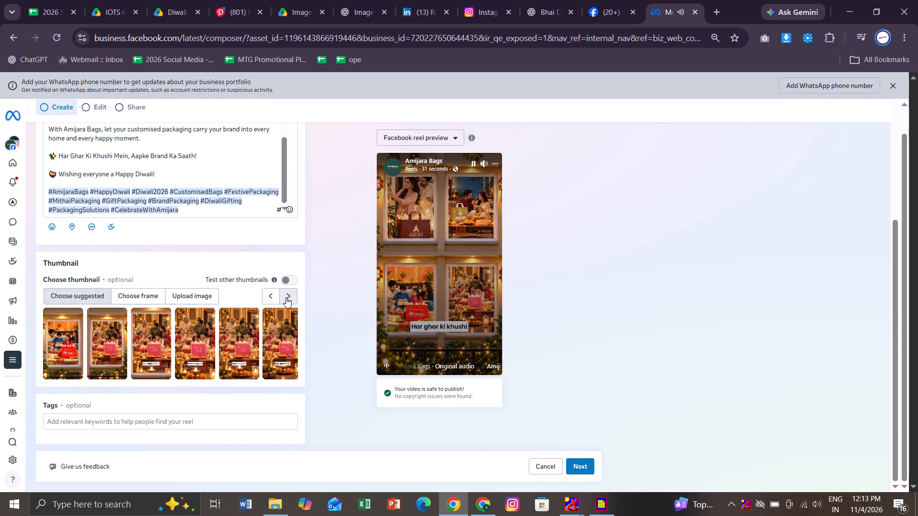
pyautogui.click(286, 297)
pyautogui.click(200, 354)
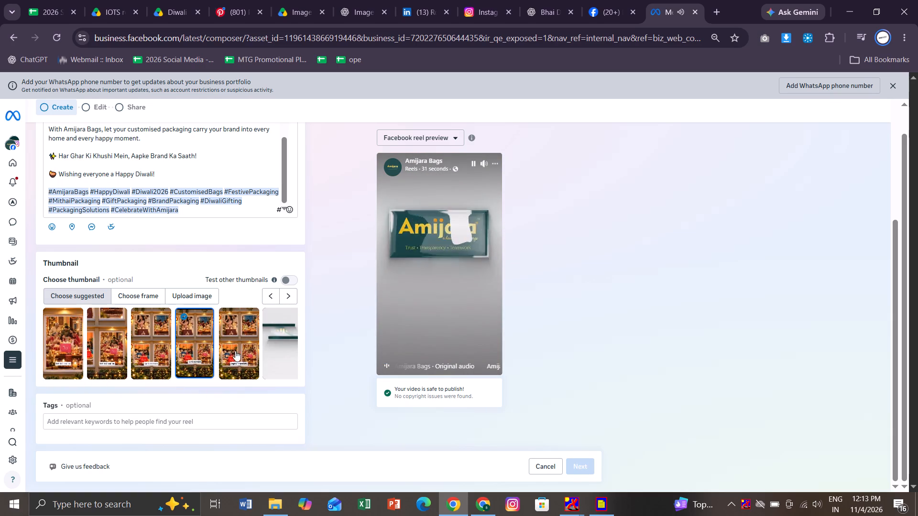
pyautogui.scroll(-3, 243, 387)
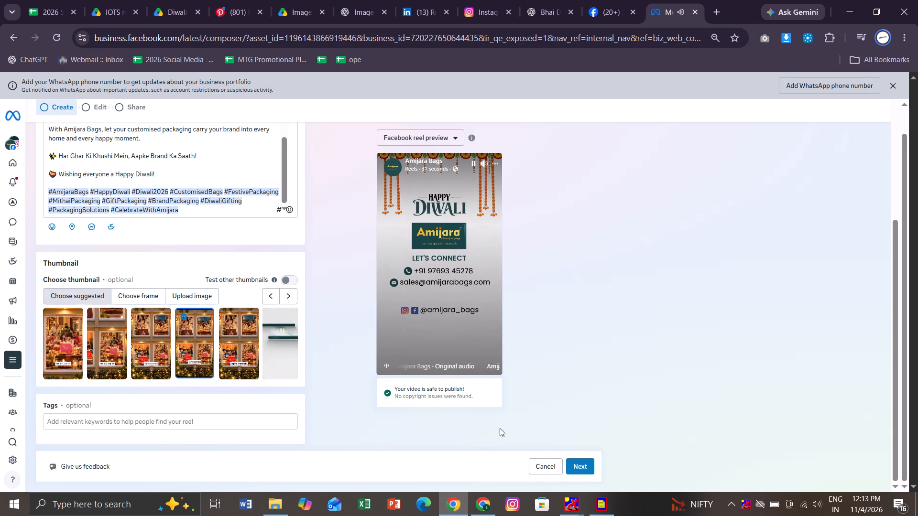
# Proceed past the video editing stage without changes and schedule the reel for Nov 8, 2026 at 09:00 AM, closing the confirmation.
pyautogui.click(576, 469)
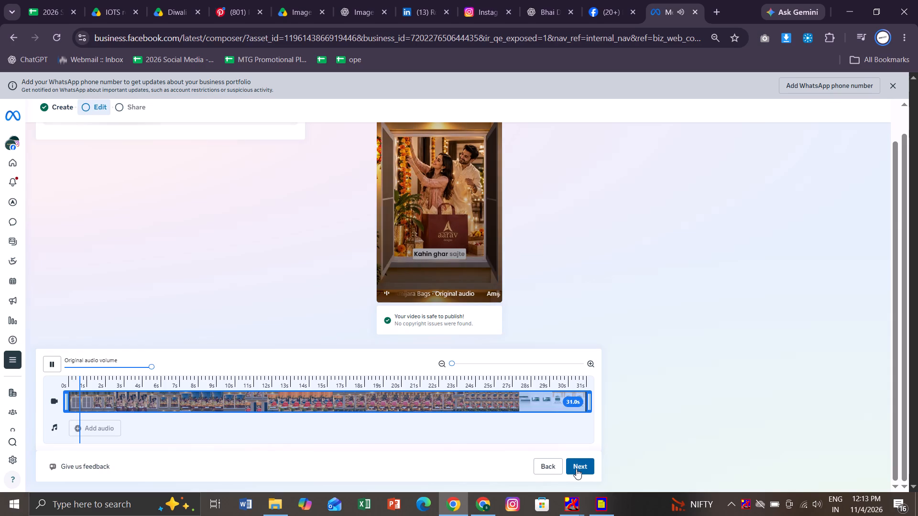
pyautogui.click(576, 469)
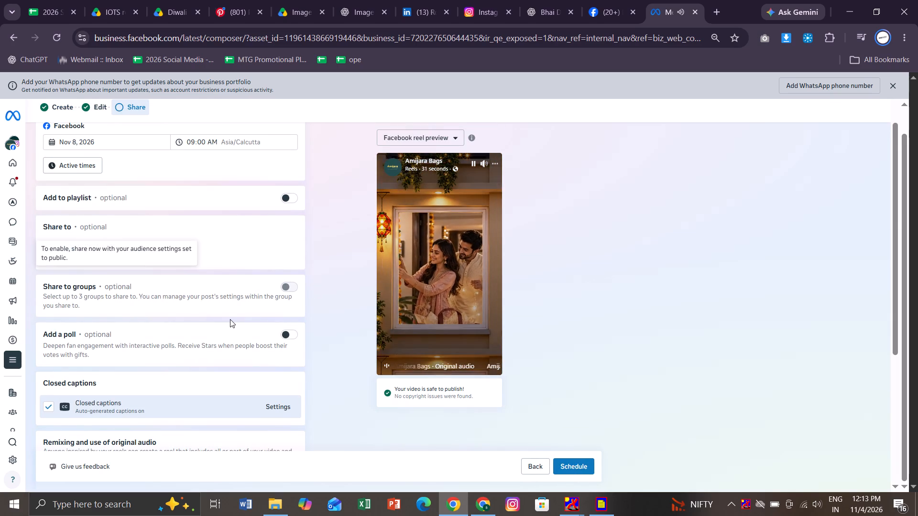
pyautogui.scroll(2, 230, 319)
pyautogui.scroll(-1, 230, 319)
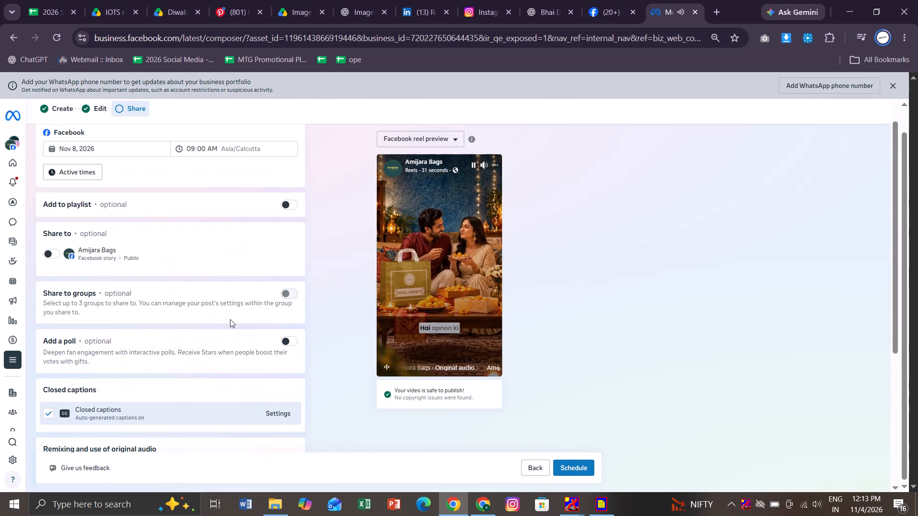
pyautogui.scroll(1, 230, 319)
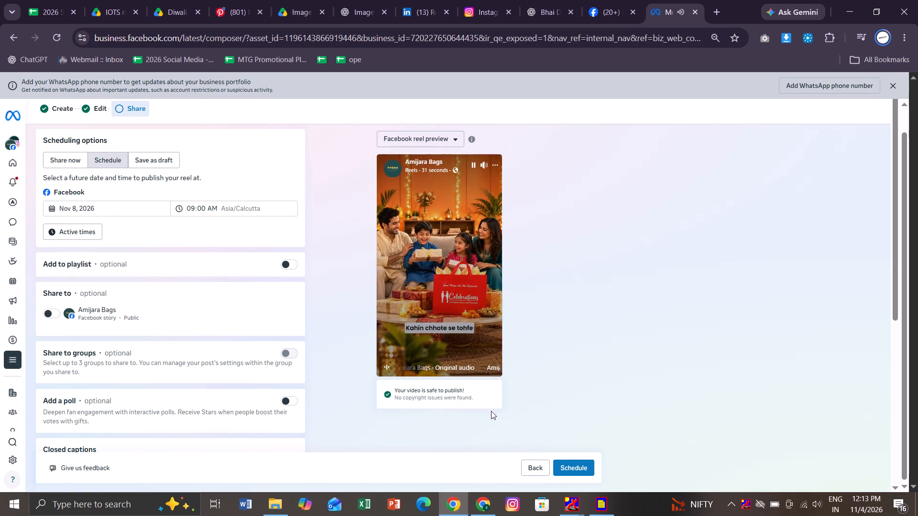
pyautogui.click(557, 465)
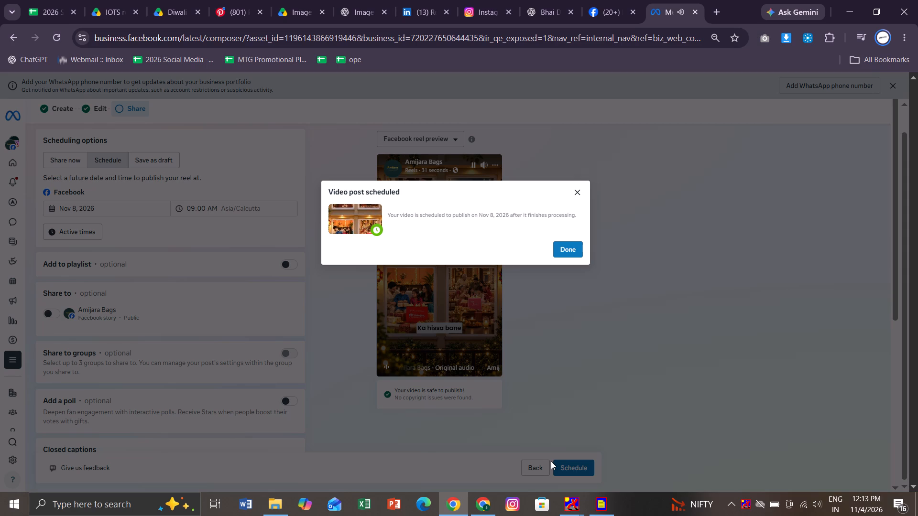
pyautogui.click(568, 247)
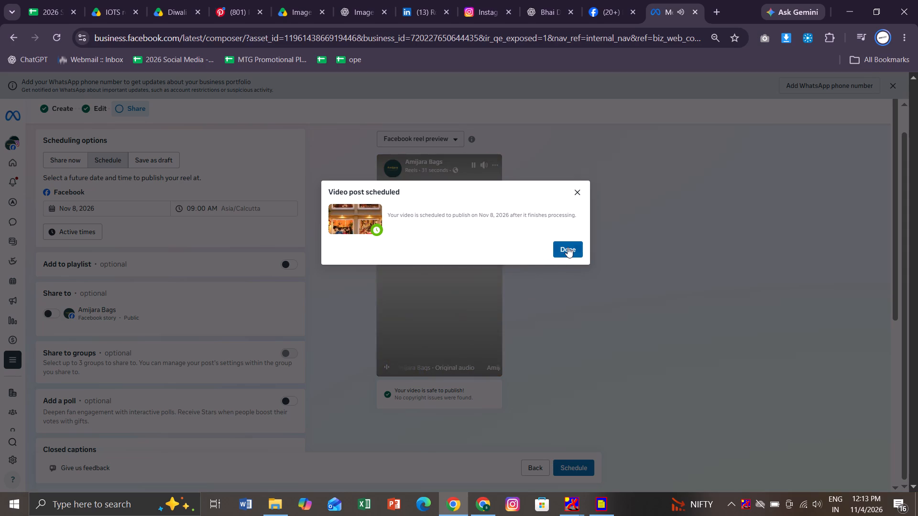
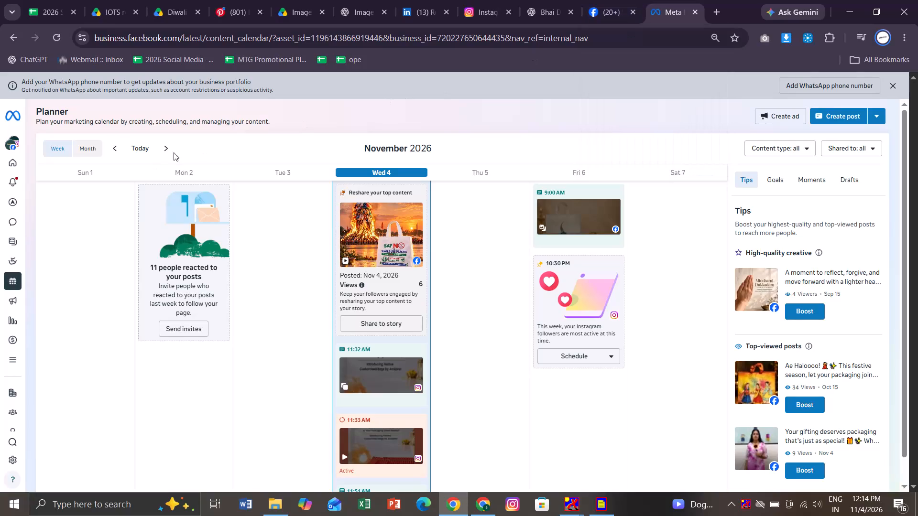
# Delete the Amijara Bags "Happy Dhanteras" Facebook post scheduled for November 6 at 9:00 AM from the planner.
pyautogui.click(170, 148)
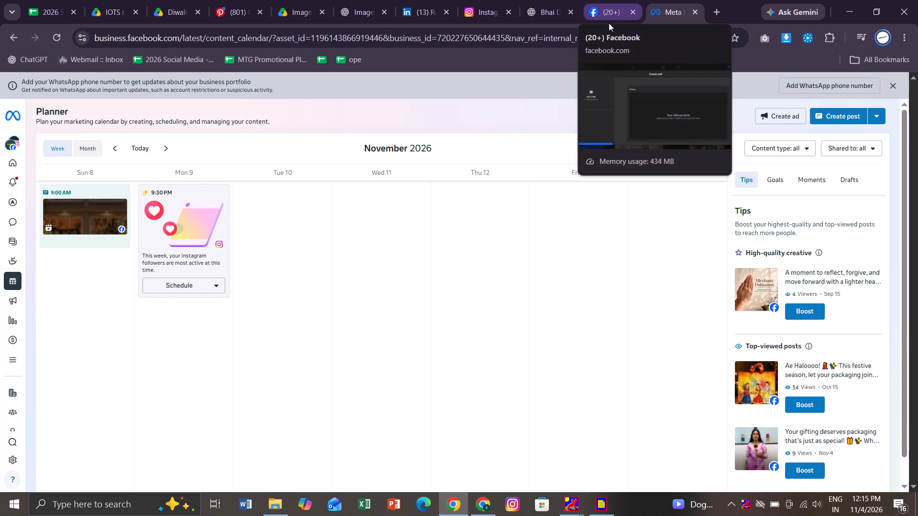
pyautogui.click(115, 151)
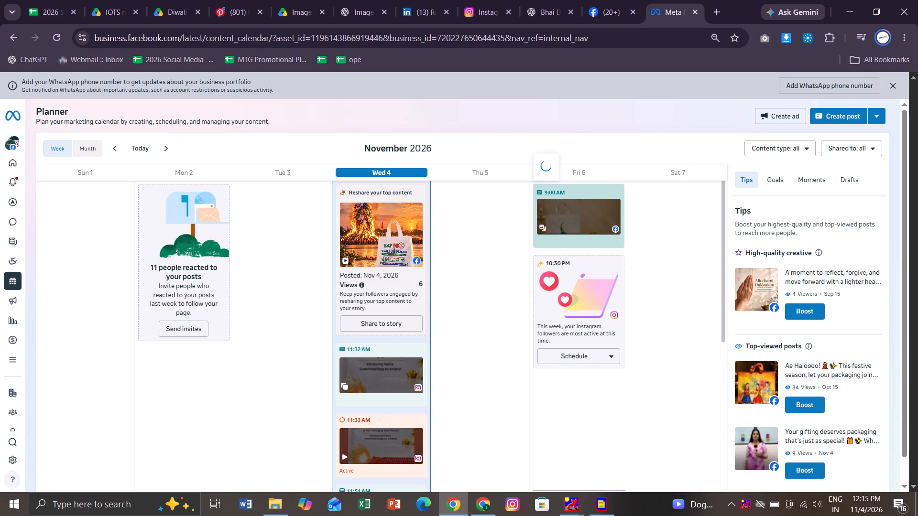
pyautogui.click(572, 213)
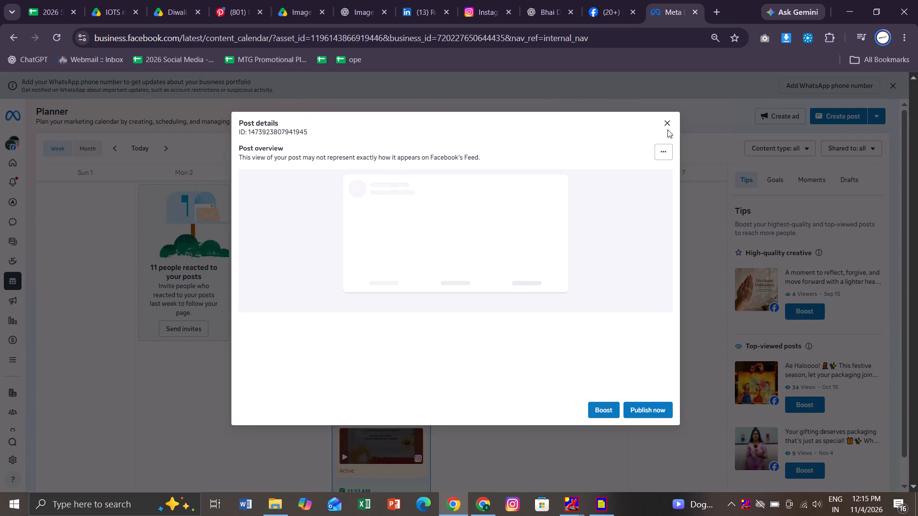
pyautogui.click(656, 150)
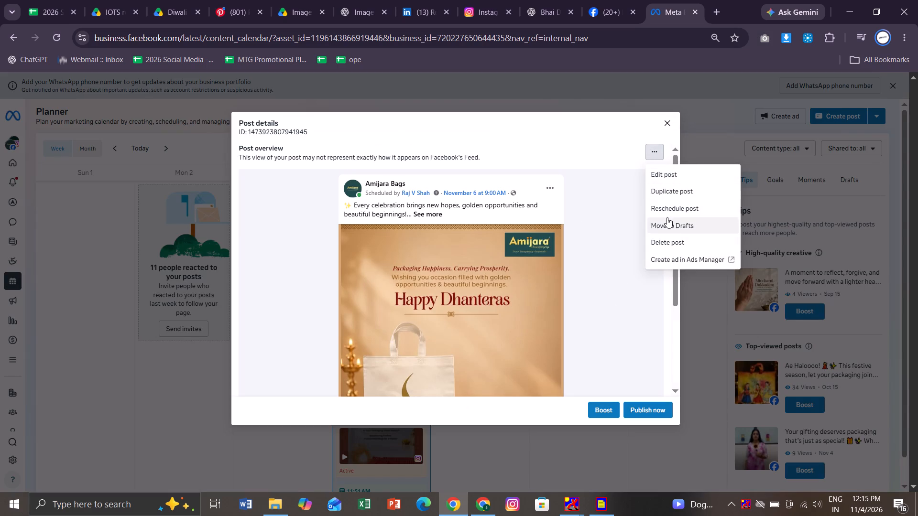
pyautogui.click(668, 236)
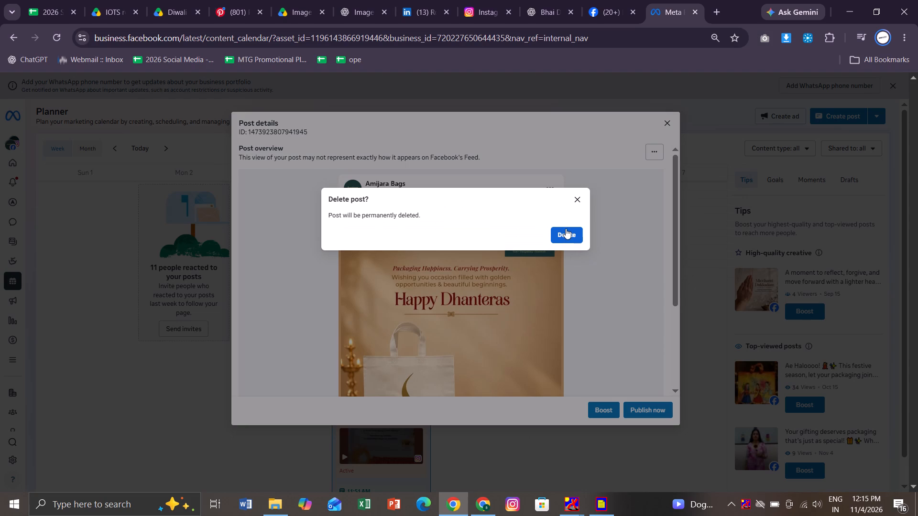
pyautogui.click(566, 228)
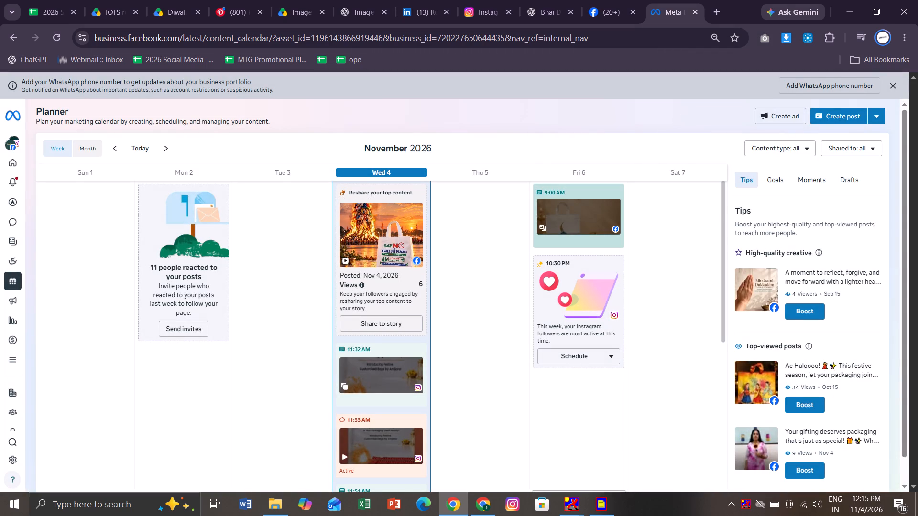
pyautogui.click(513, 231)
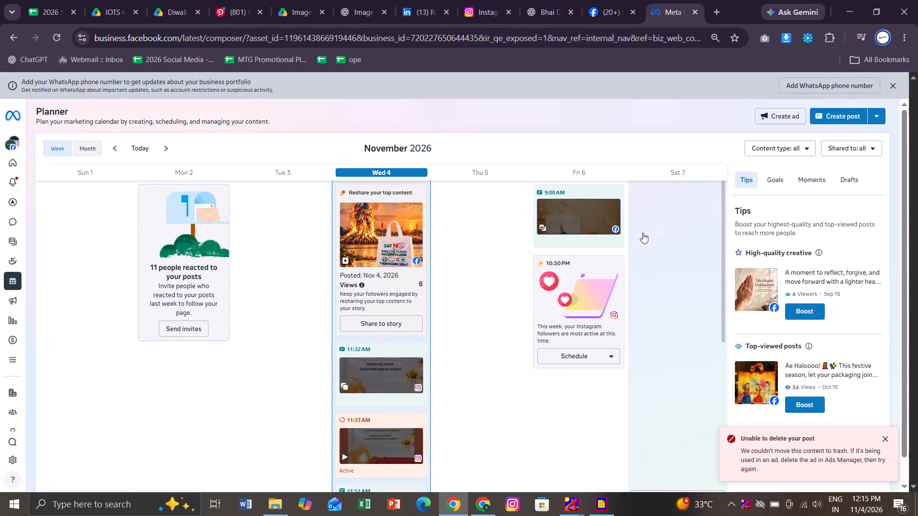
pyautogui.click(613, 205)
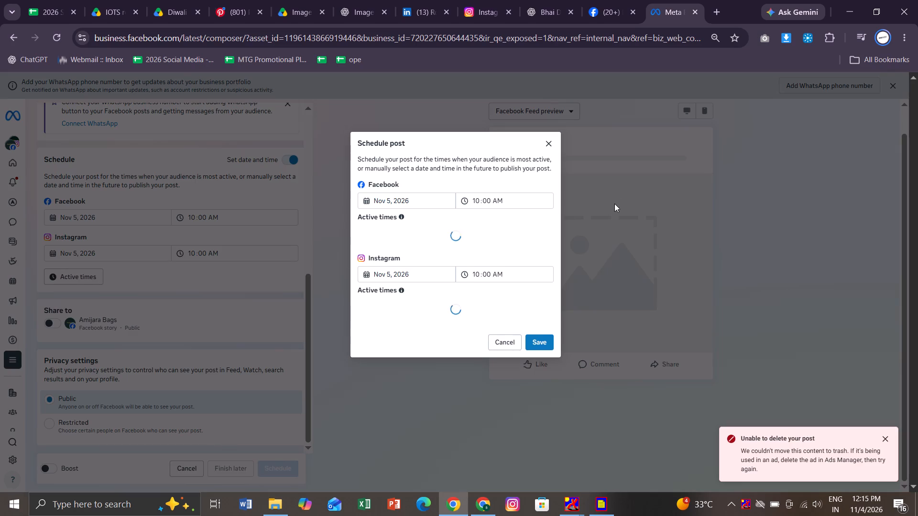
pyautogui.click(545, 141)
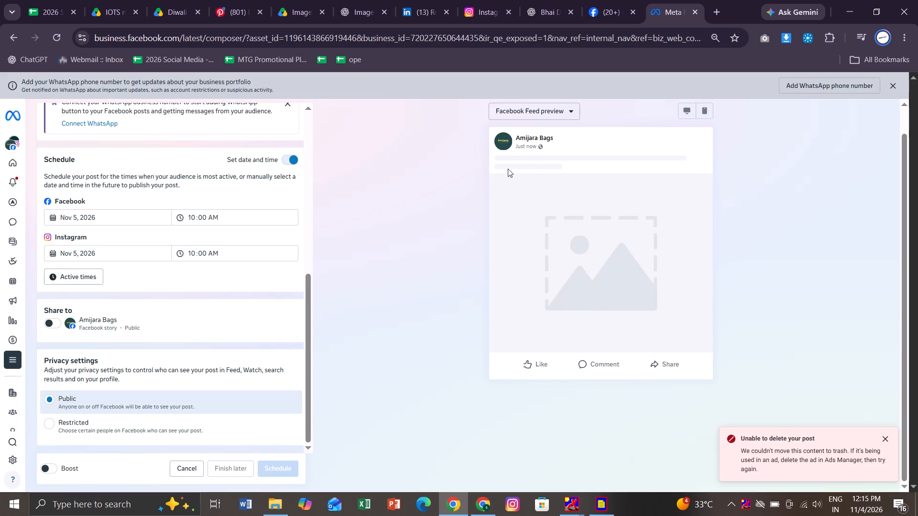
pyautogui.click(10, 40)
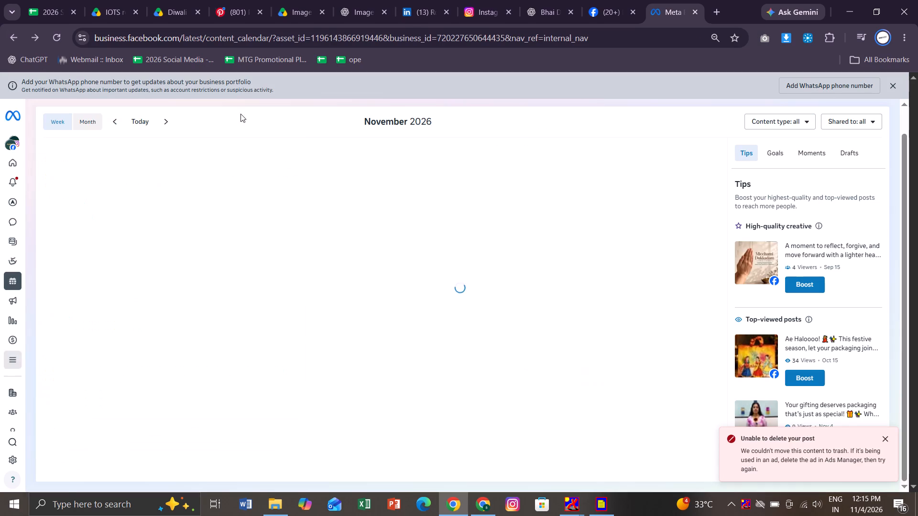
# Start a new post from Thursday, November 5 in the planner and set its Facebook schedule to Nov 5, 2026 at 11:30 AM.
pyautogui.click(482, 178)
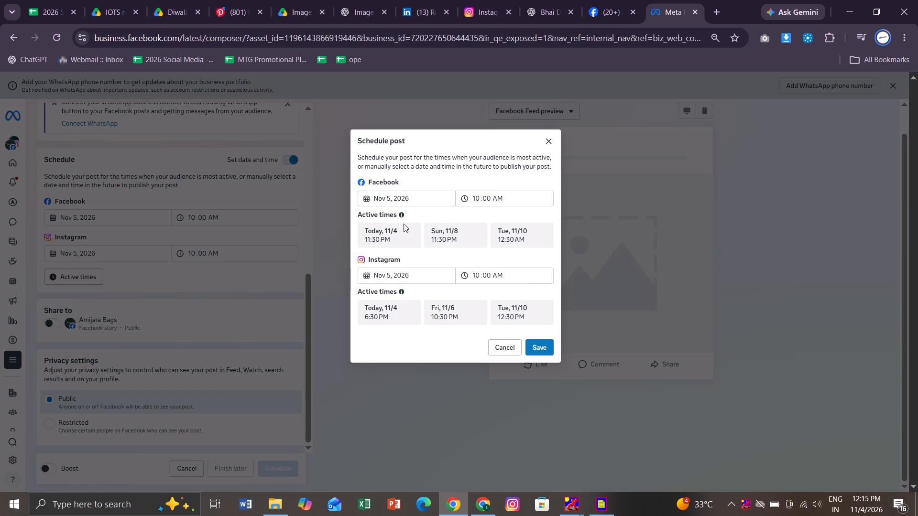
pyautogui.click(399, 230)
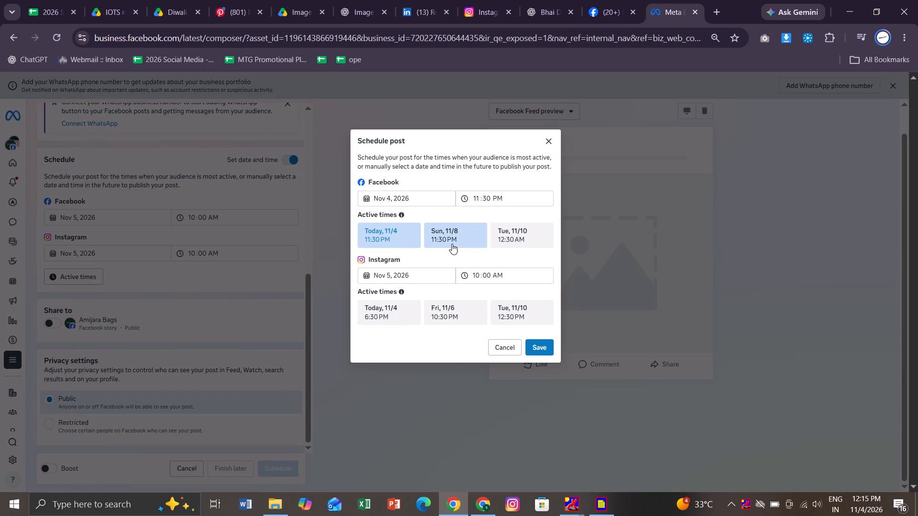
pyautogui.click(393, 201)
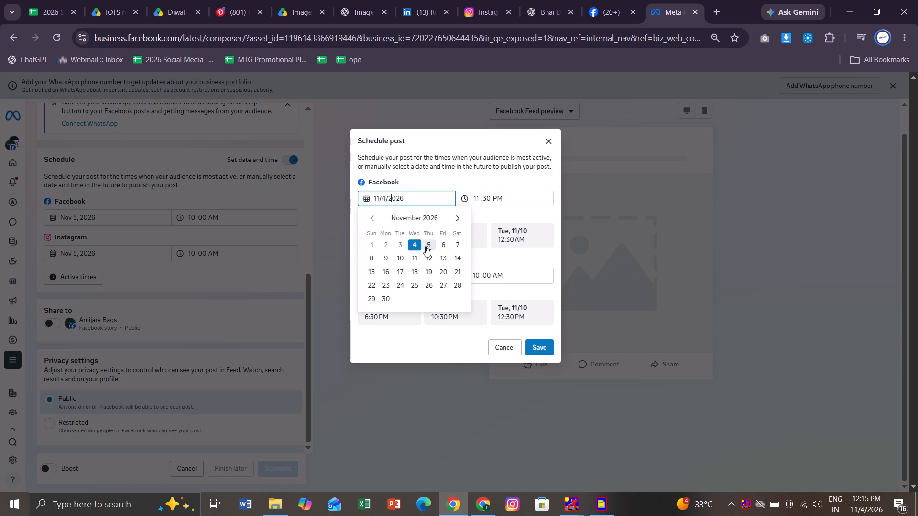
pyautogui.click(426, 246)
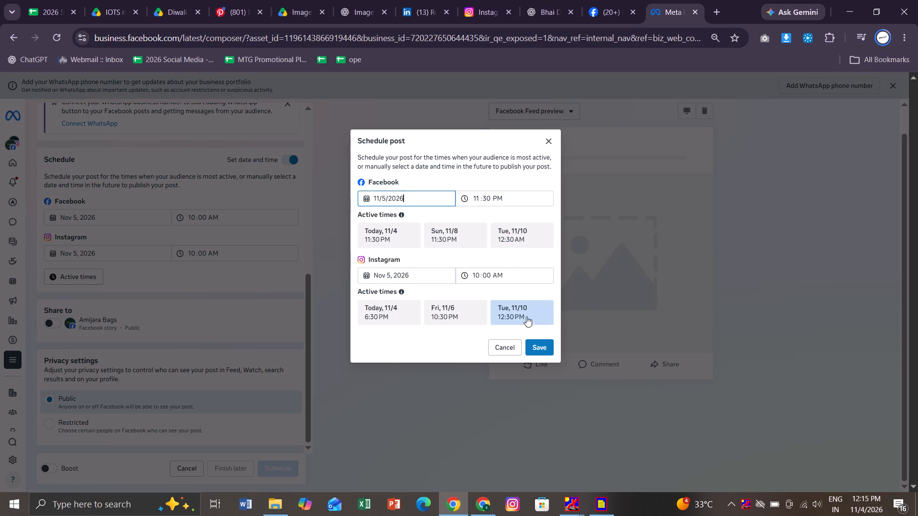
pyautogui.click(538, 343)
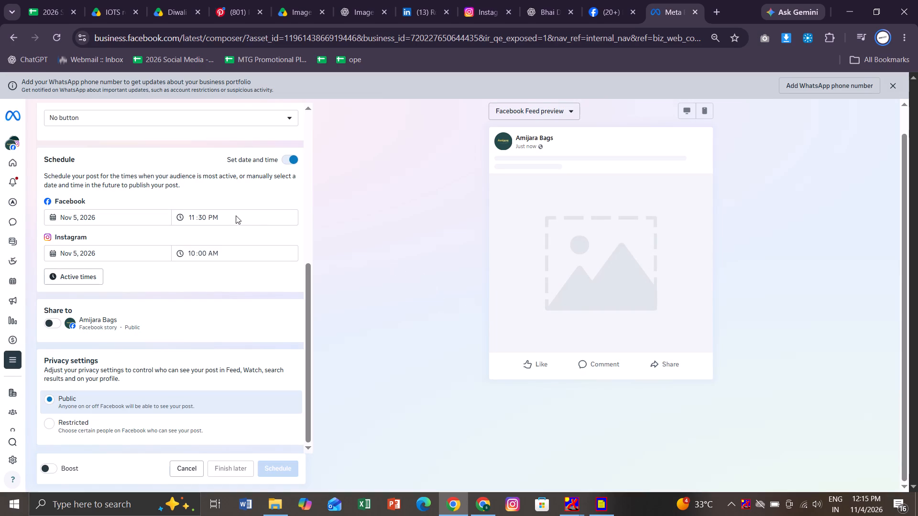
pyautogui.click(235, 214)
pyautogui.click(215, 216)
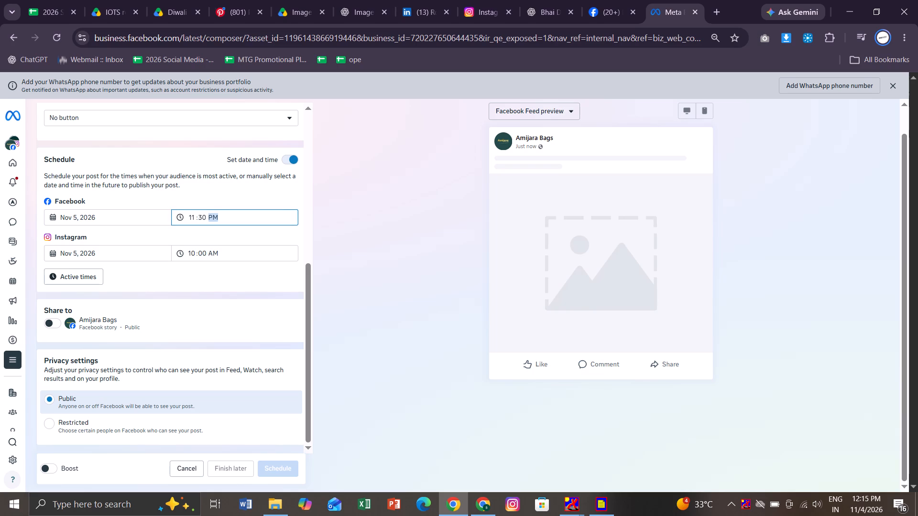
pyautogui.press('BackSpace')
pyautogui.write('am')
# Deselect the amijara_bags Instagram account so the post goes only to the Amijara Bags Facebook page.
pyautogui.scroll(8, 211, 181)
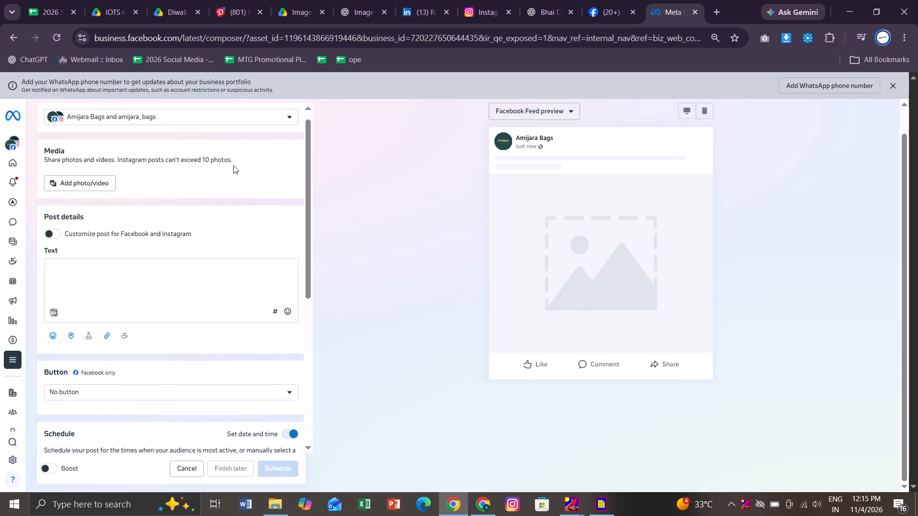
pyautogui.click(239, 134)
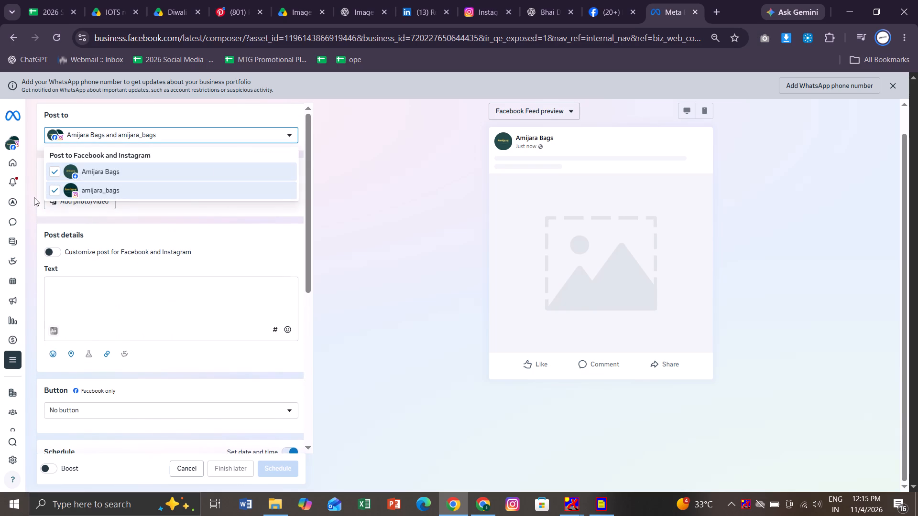
pyautogui.click(49, 191)
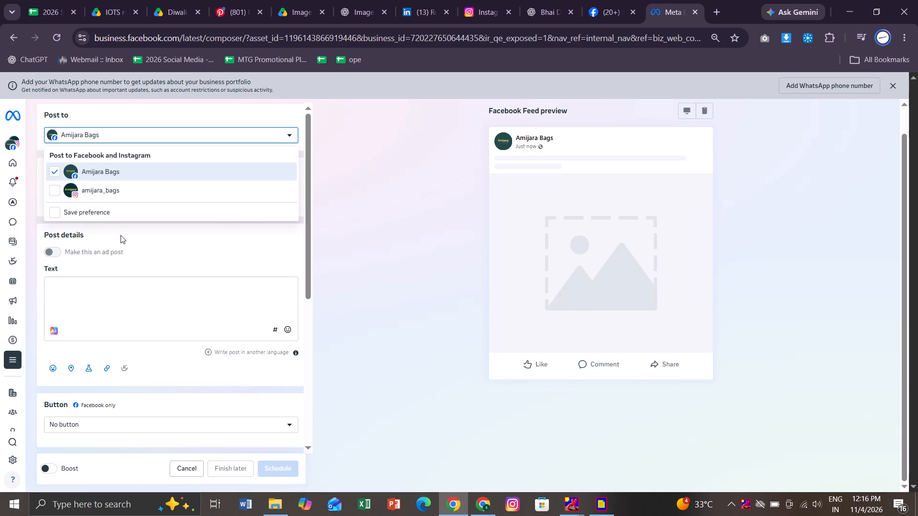
pyautogui.click(120, 235)
# Add media files 01 to 05 from the Amijara Diwali Carousel Post folder to the post.
pyautogui.click(79, 206)
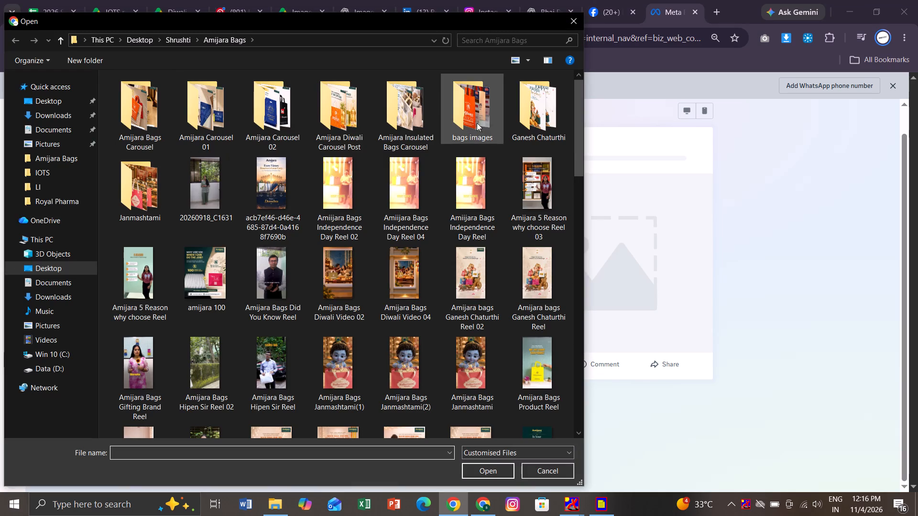
pyautogui.tripleClick(350, 123)
pyautogui.click(149, 114)
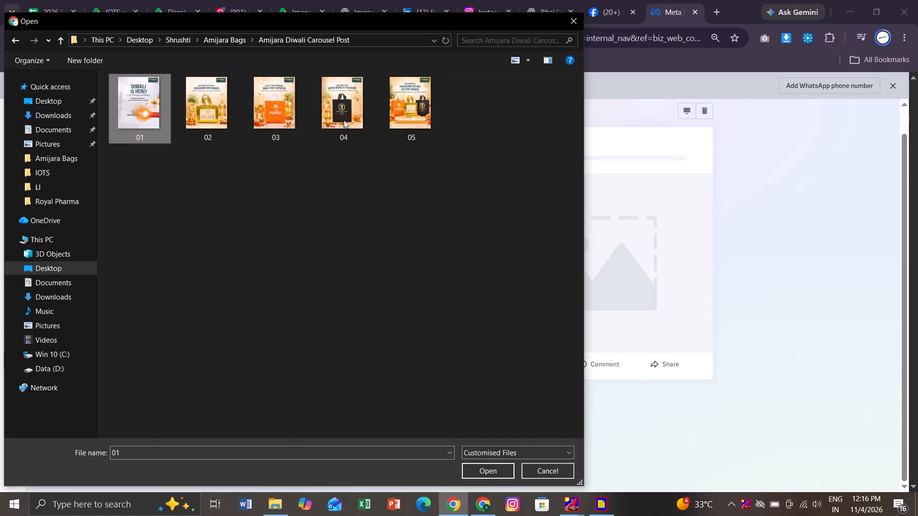
pyautogui.keyDown('shift'); pyautogui.click(414, 128); pyautogui.keyUp('shift')
pyautogui.click(484, 469)
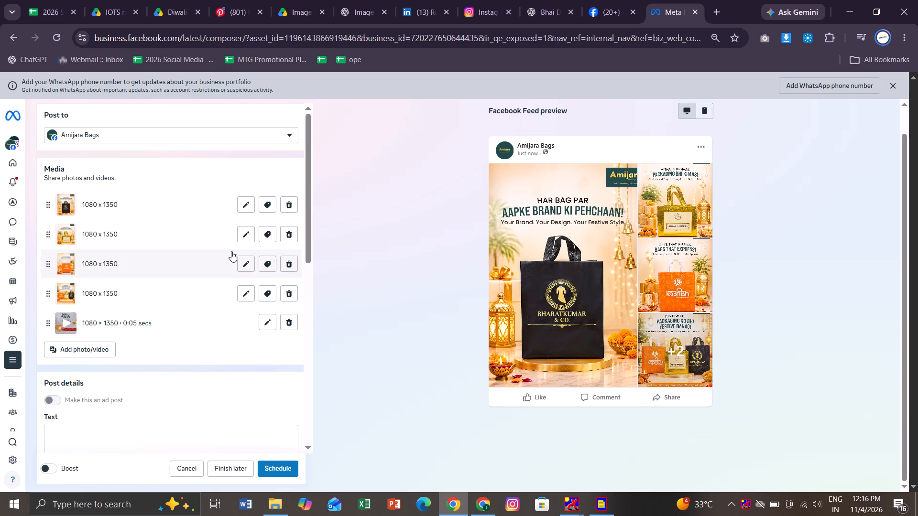
# Open the post's text for entering the caption under the post details.
pyautogui.scroll(-4, 105, 395)
pyautogui.click(101, 432)
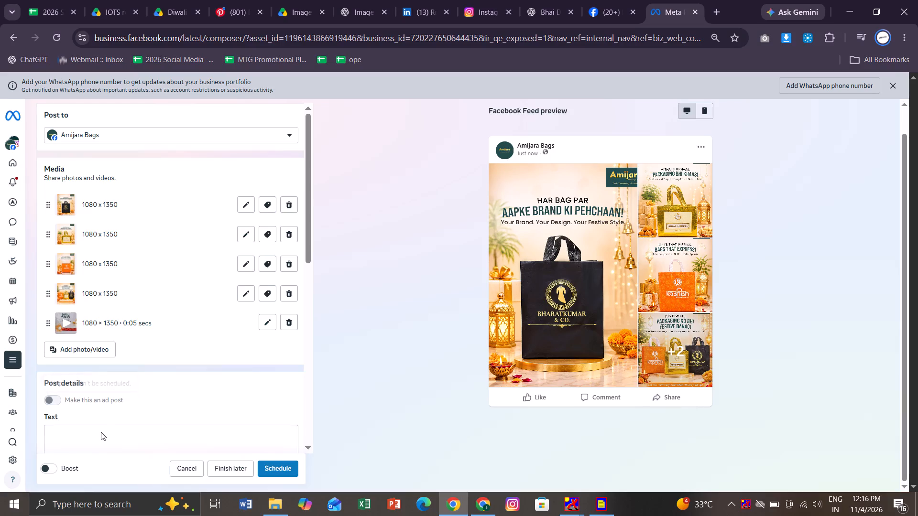
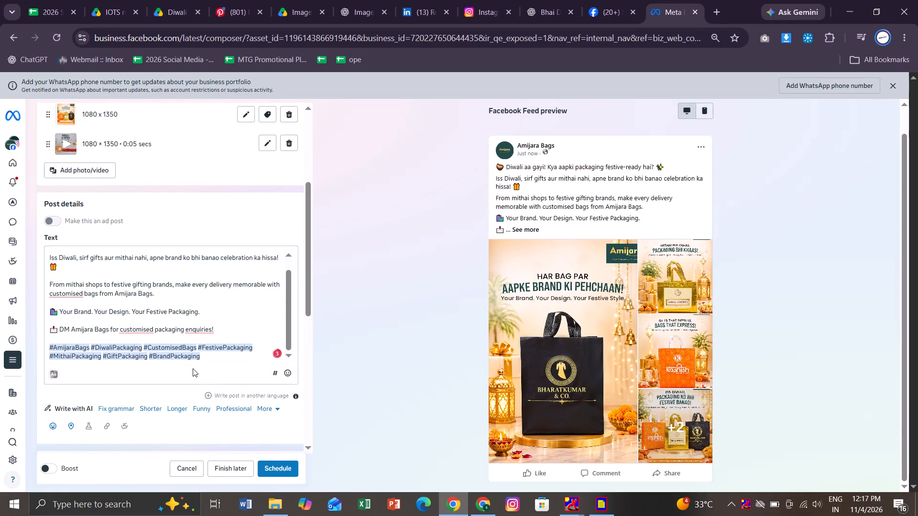
# Turn on sharing this post to the Amijara Bags Facebook story, for this story only, and schedule it for Nov 5, 2026 at 11:30 AM.
pyautogui.scroll(-4, 193, 382)
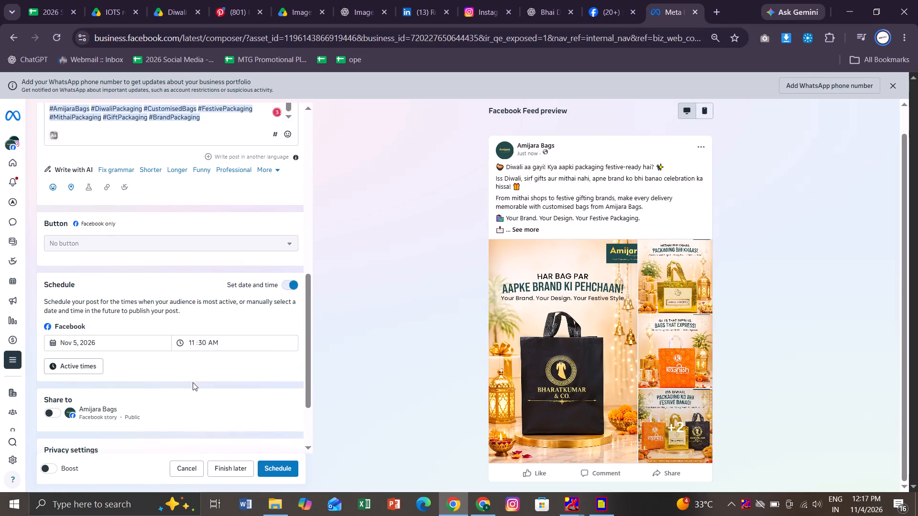
pyautogui.scroll(-1, 193, 382)
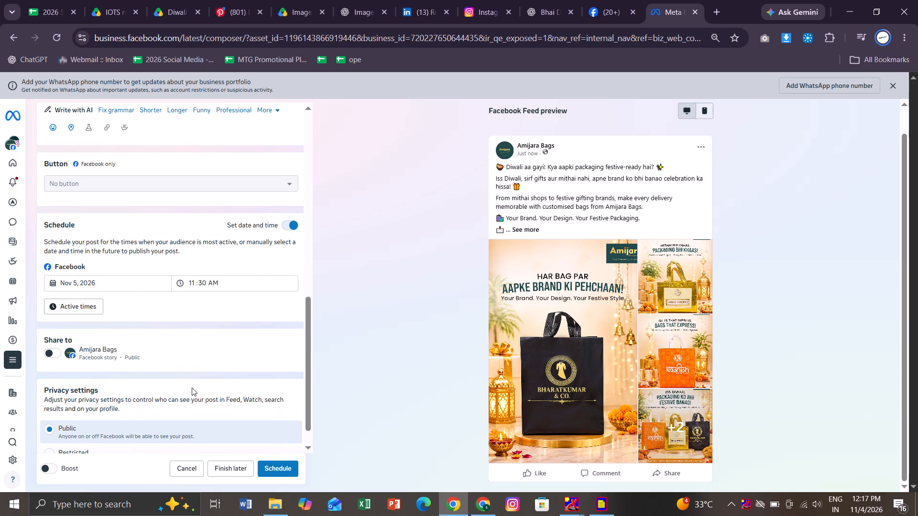
pyautogui.scroll(-2, 192, 387)
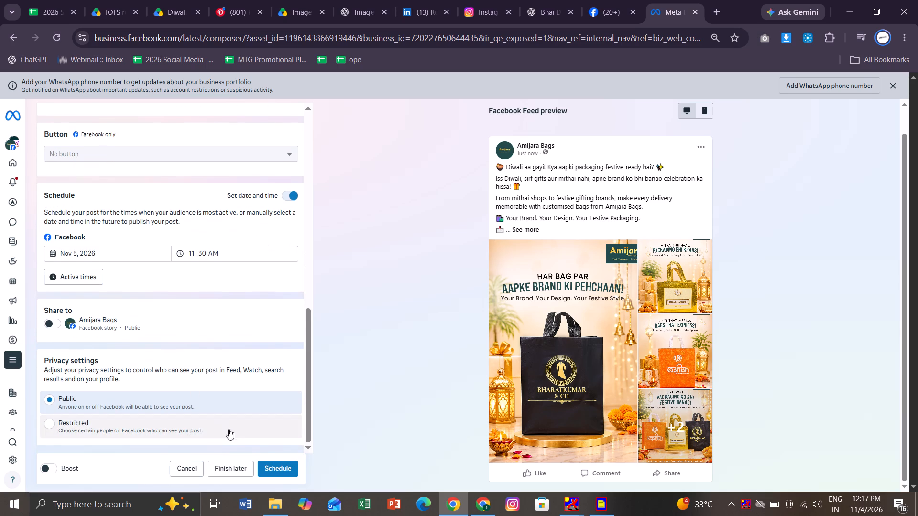
pyautogui.click(55, 329)
pyautogui.click(54, 327)
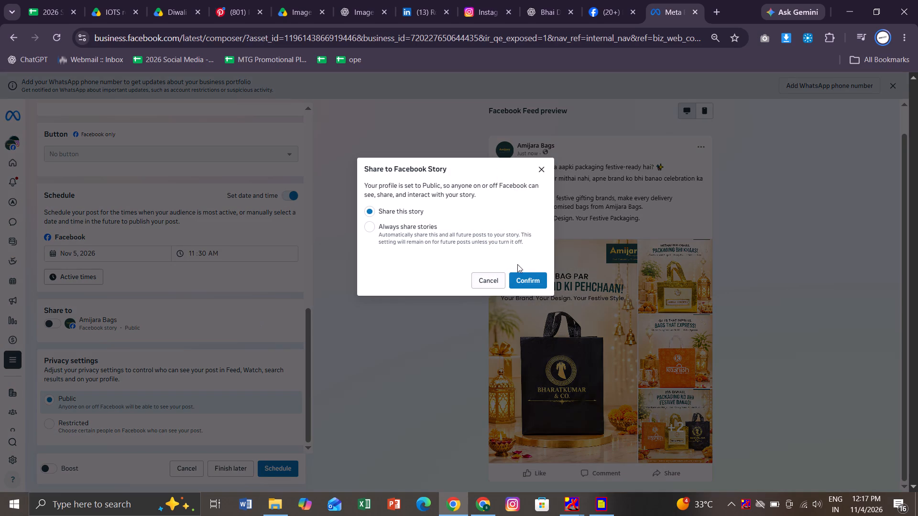
pyautogui.click(527, 278)
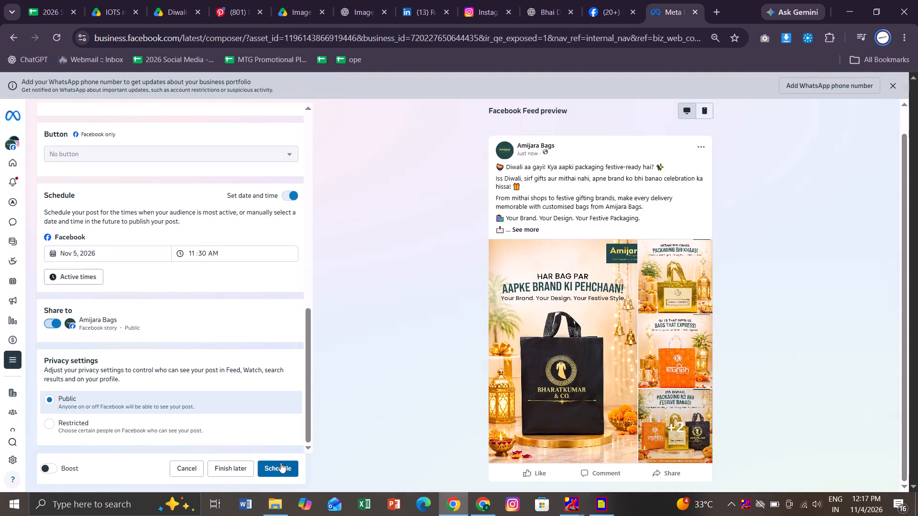
pyautogui.click(281, 462)
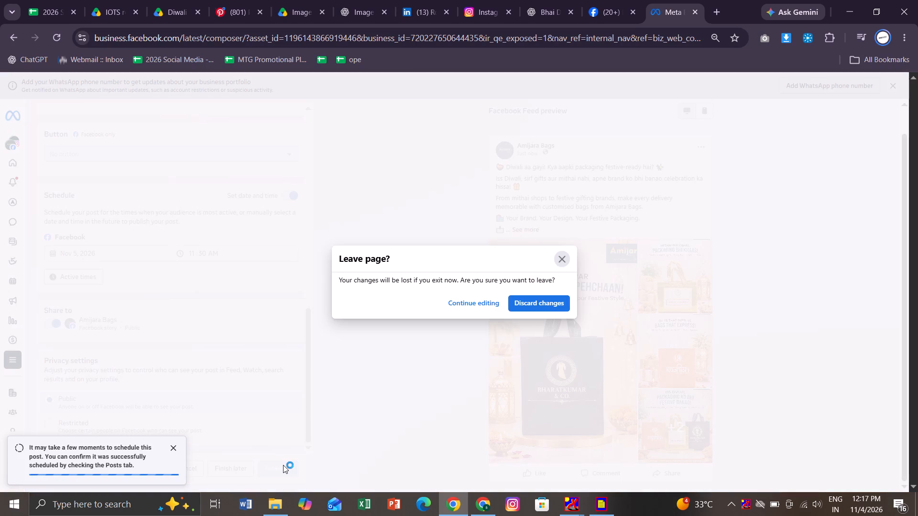
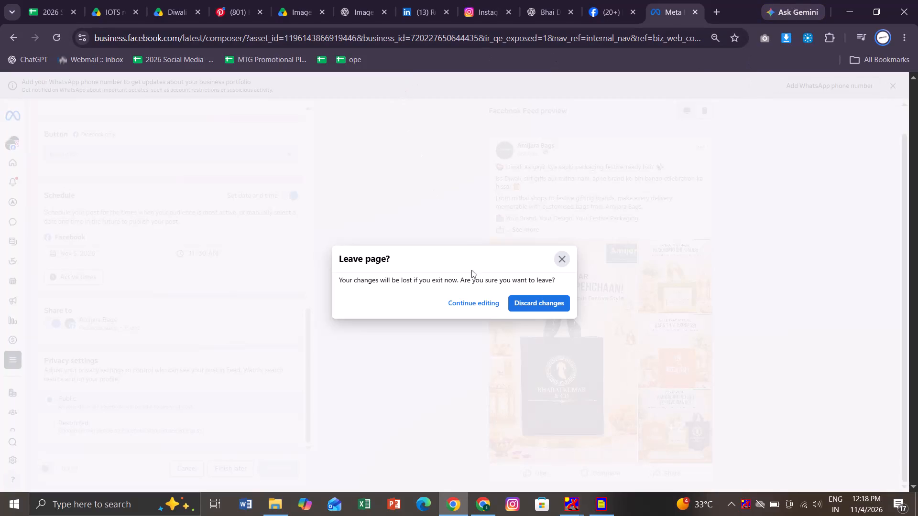
# Stay in the composer and keep the Diwali carousel post's changes instead of discarding them.
pyautogui.click(482, 307)
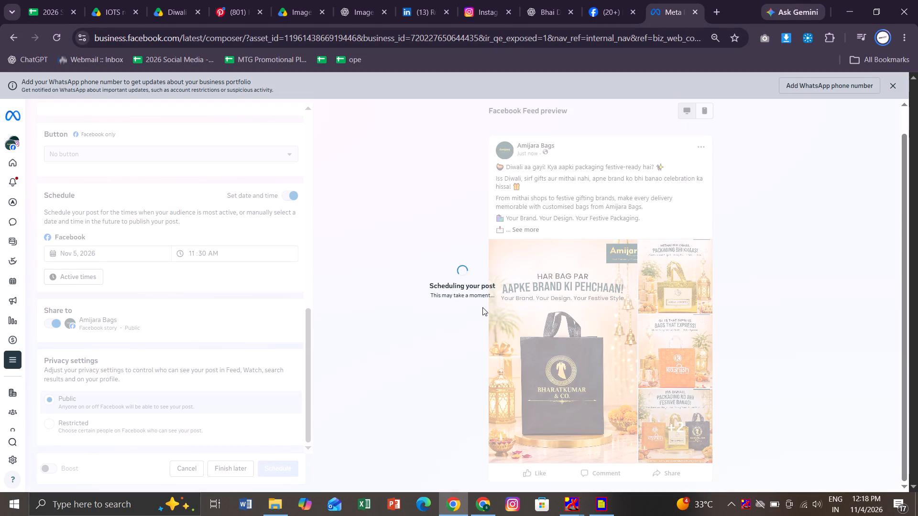